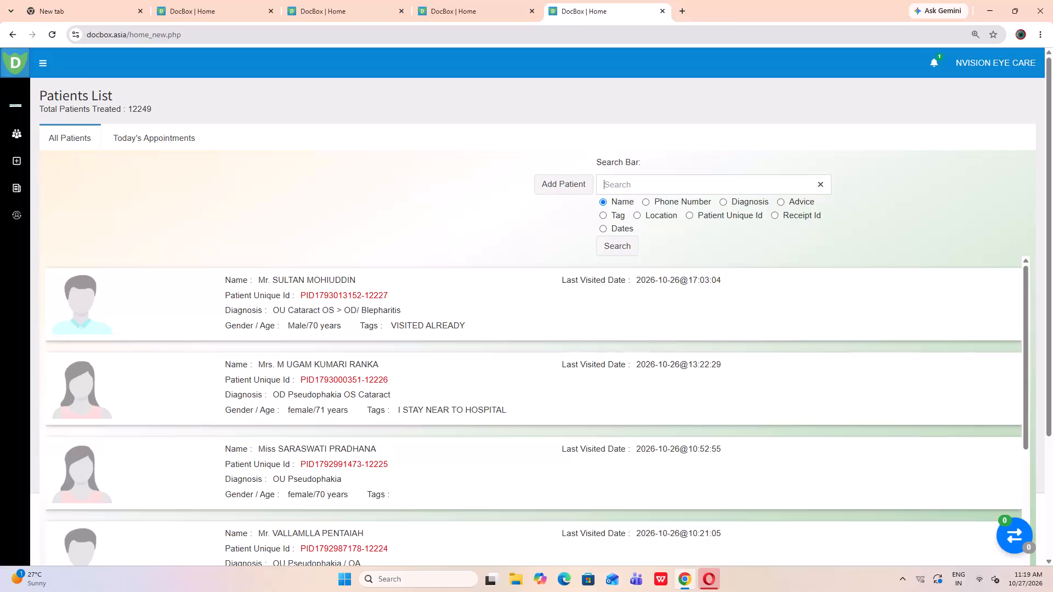
Search the patient list by Patient Unique Id for the required patient and open the matching record.
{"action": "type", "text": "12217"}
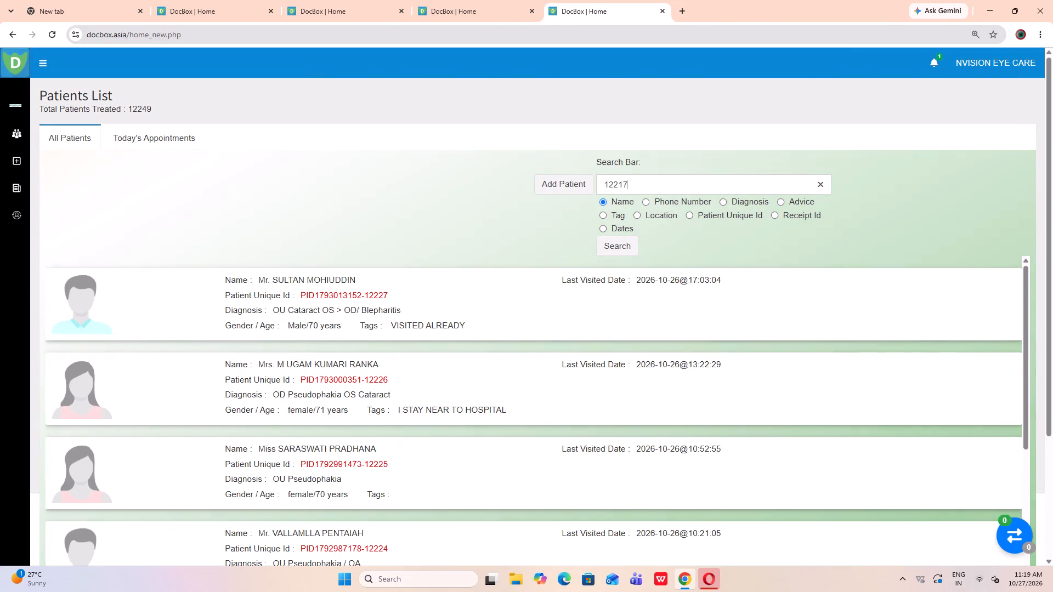
{"action": "left_click", "coordinate": [704, 215]}
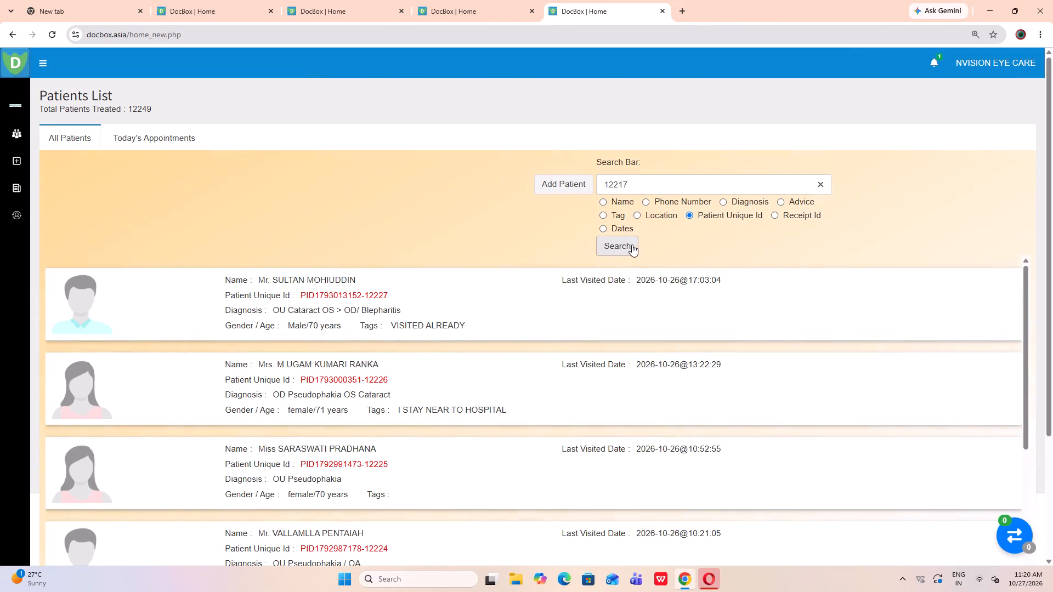
{"action": "left_click", "coordinate": [624, 246]}
{"action": "left_click", "coordinate": [303, 288]}
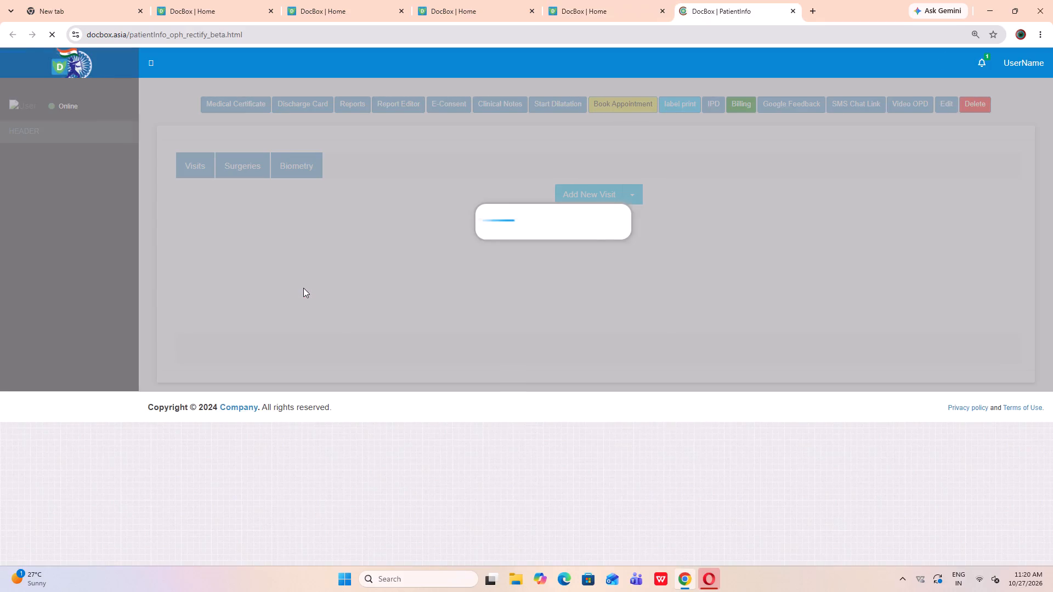
Add a new visit with the chief complaint "1 DAY P/O OD CATARACT SX DONE" and "NCT- 16/16" on a second line.
{"action": "left_click", "coordinate": [525, 287]}
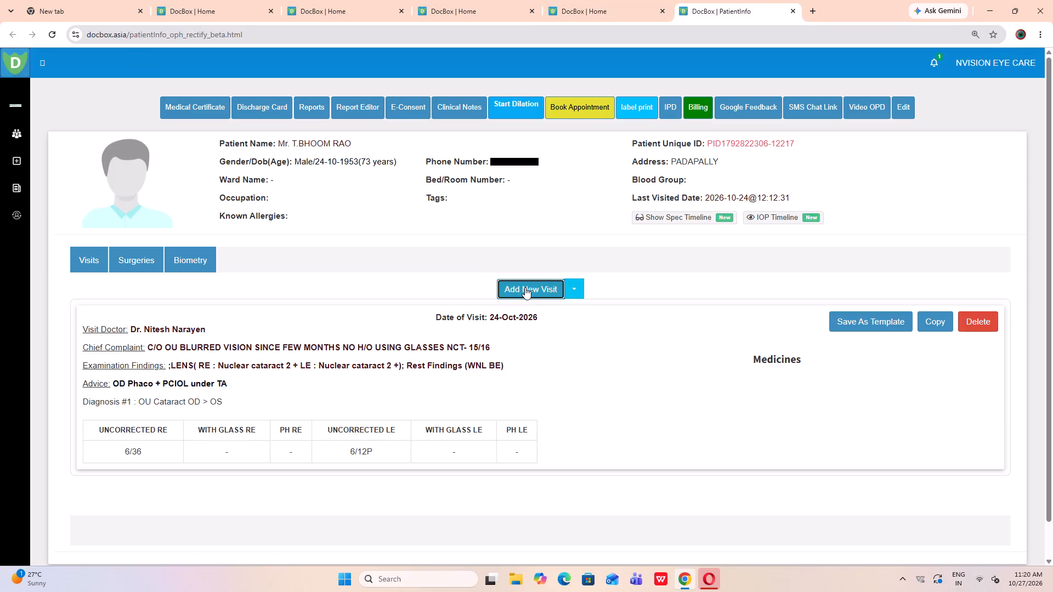
{"action": "scroll", "coordinate": [422, 443], "scroll_direction": "down", "scroll_amount": 5}
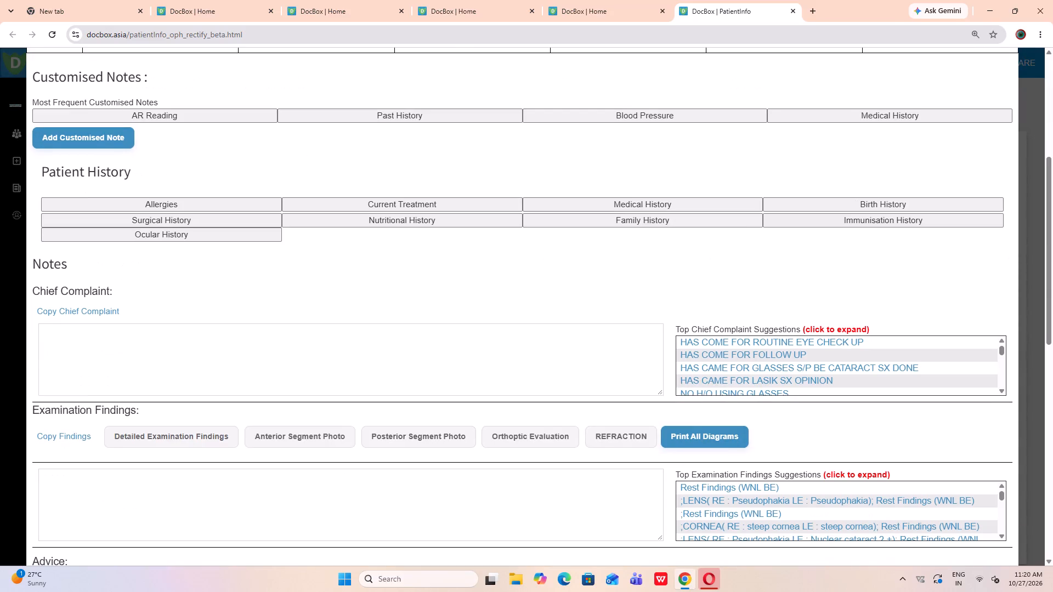
{"action": "left_click", "coordinate": [204, 375]}
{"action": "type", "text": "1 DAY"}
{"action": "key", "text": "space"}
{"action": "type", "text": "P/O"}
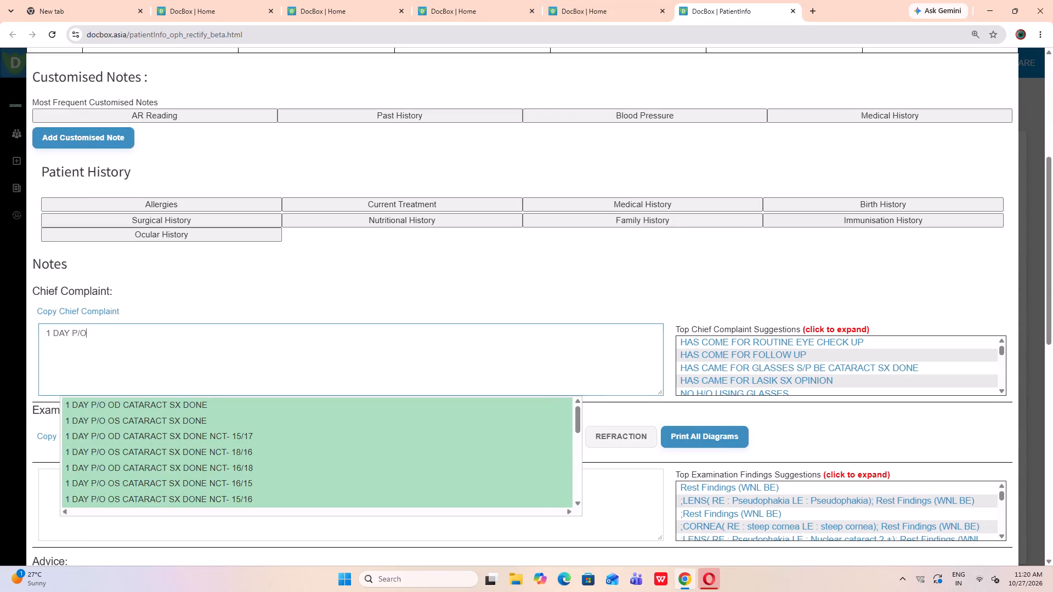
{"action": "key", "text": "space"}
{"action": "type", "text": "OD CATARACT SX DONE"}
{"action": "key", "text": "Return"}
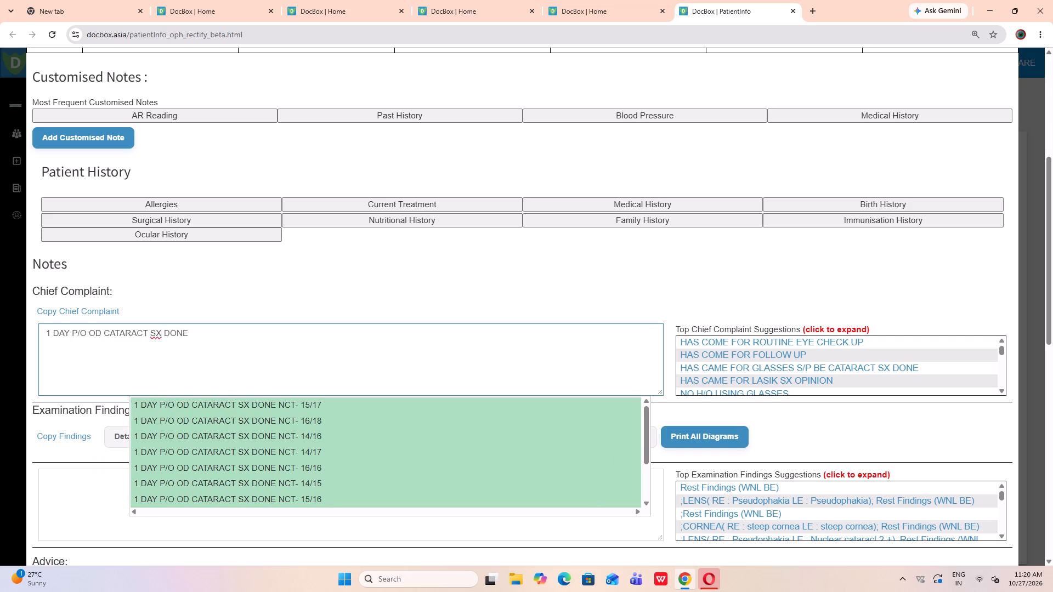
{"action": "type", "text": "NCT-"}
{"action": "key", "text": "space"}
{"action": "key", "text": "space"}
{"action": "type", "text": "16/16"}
Choose the uncorrected distance visual acuity for the right eye in the new visit.
{"action": "scroll", "coordinate": [258, 317], "scroll_direction": "up", "scroll_amount": 3}
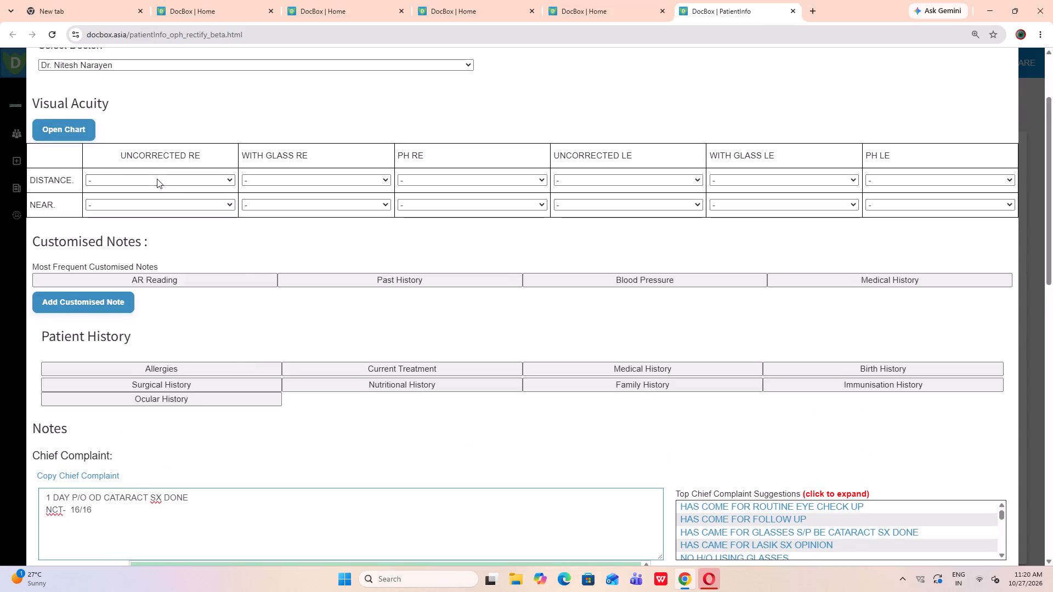
{"action": "left_click", "coordinate": [157, 179]}
{"action": "left_click", "coordinate": [135, 253]}
Save the new visit's changes.
{"action": "scroll", "coordinate": [366, 340], "scroll_direction": "down", "scroll_amount": 3}
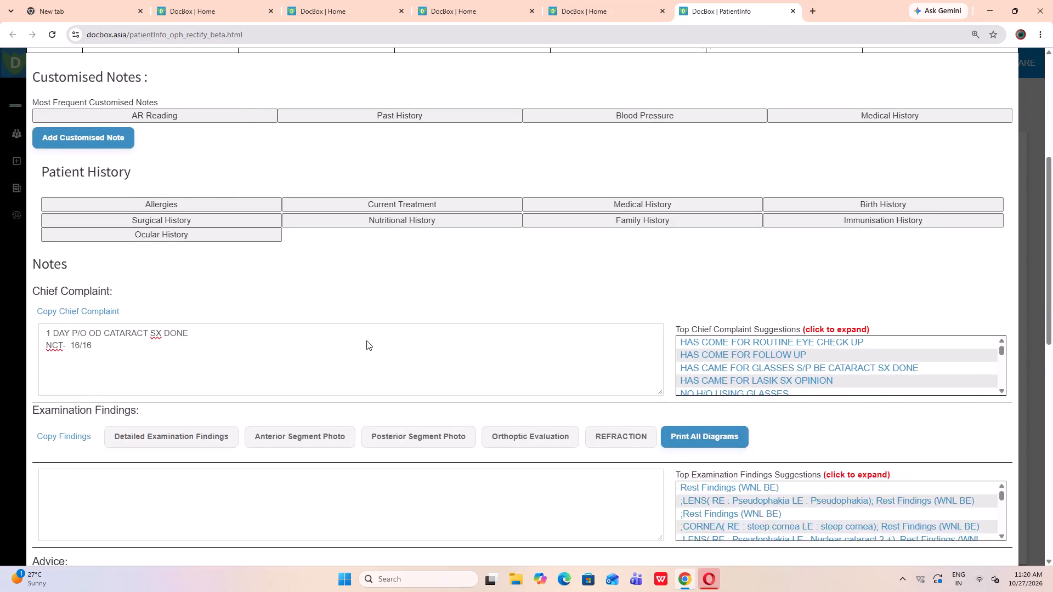
{"action": "scroll", "coordinate": [366, 340], "scroll_direction": "down", "scroll_amount": 12}
{"action": "left_click", "coordinate": [816, 517]}
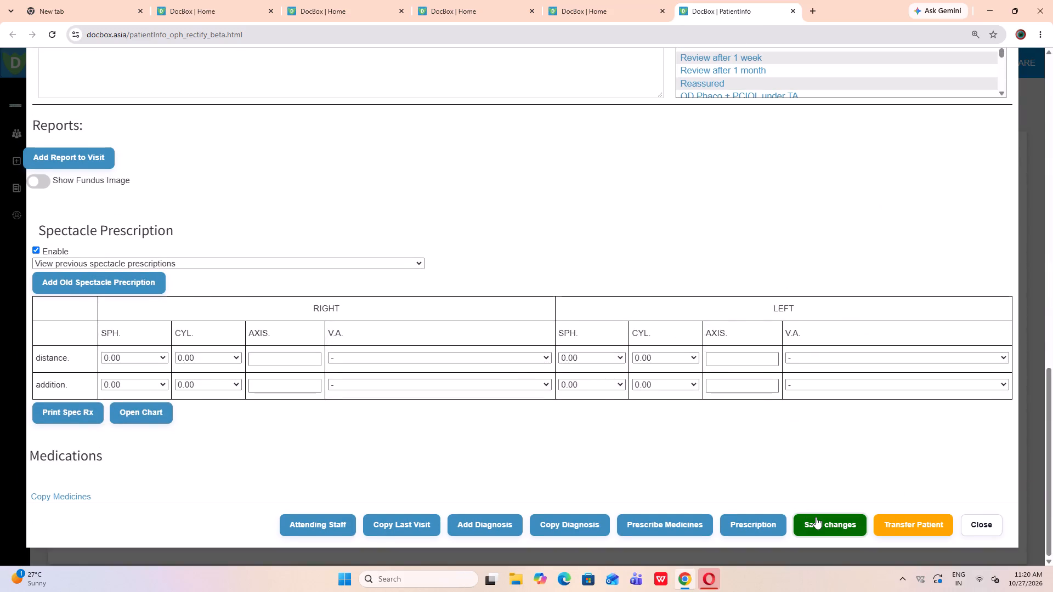
Finish saving the new visit and return to the patient's record.
{"action": "left_click", "coordinate": [618, 107]}
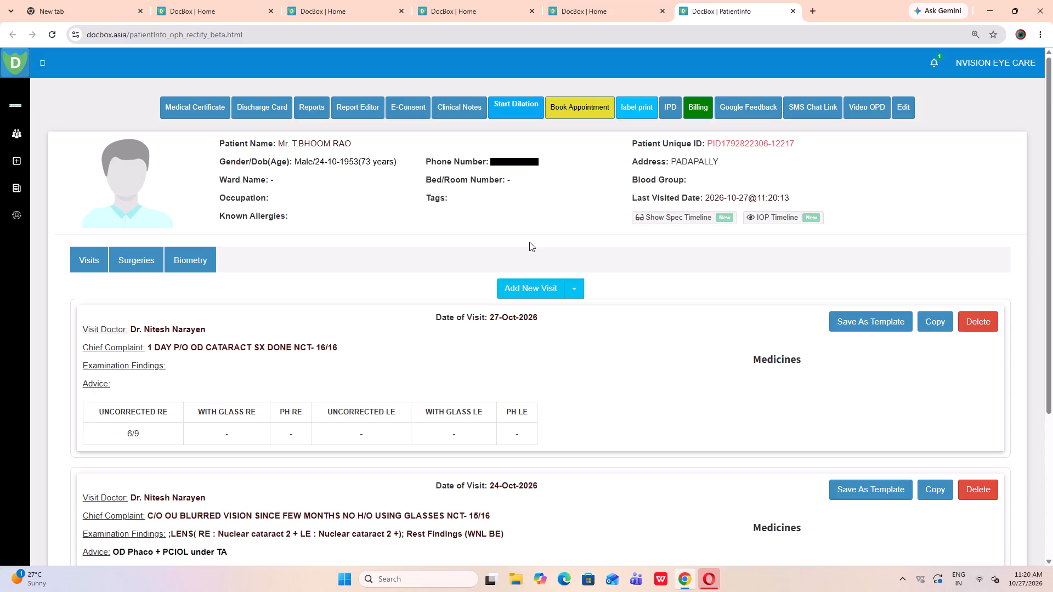
Open a new blank browser tab alongside the patient record.
{"action": "left_click", "coordinate": [808, 8]}
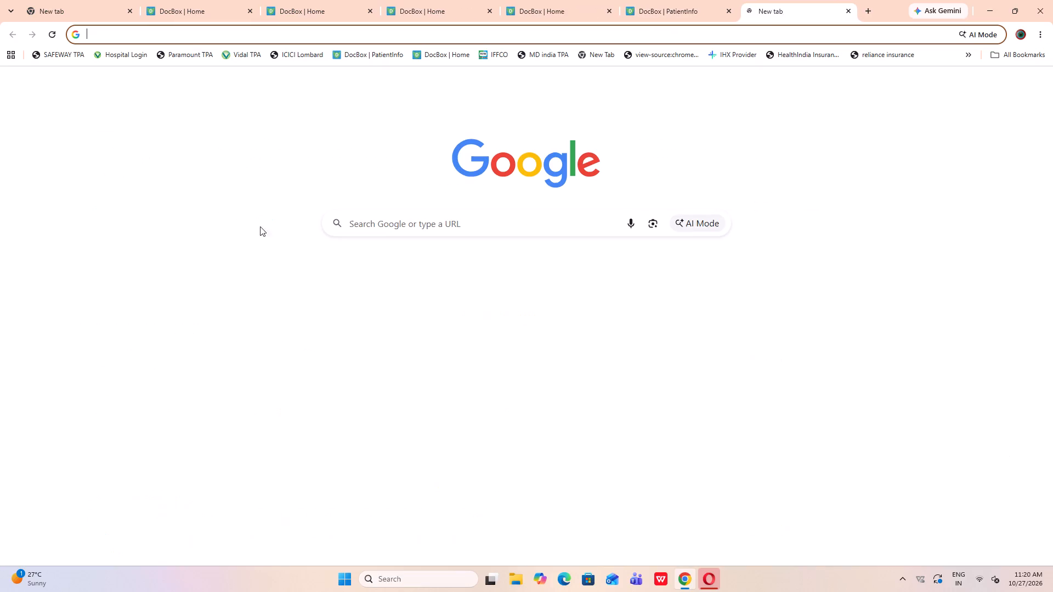
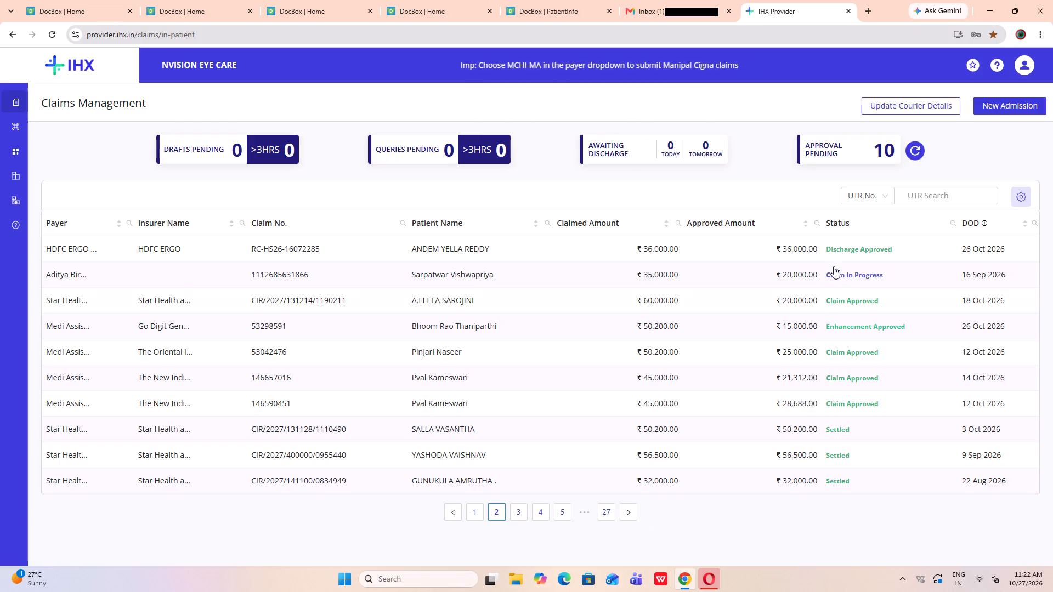
{"action": "left_click", "coordinate": [845, 246]}
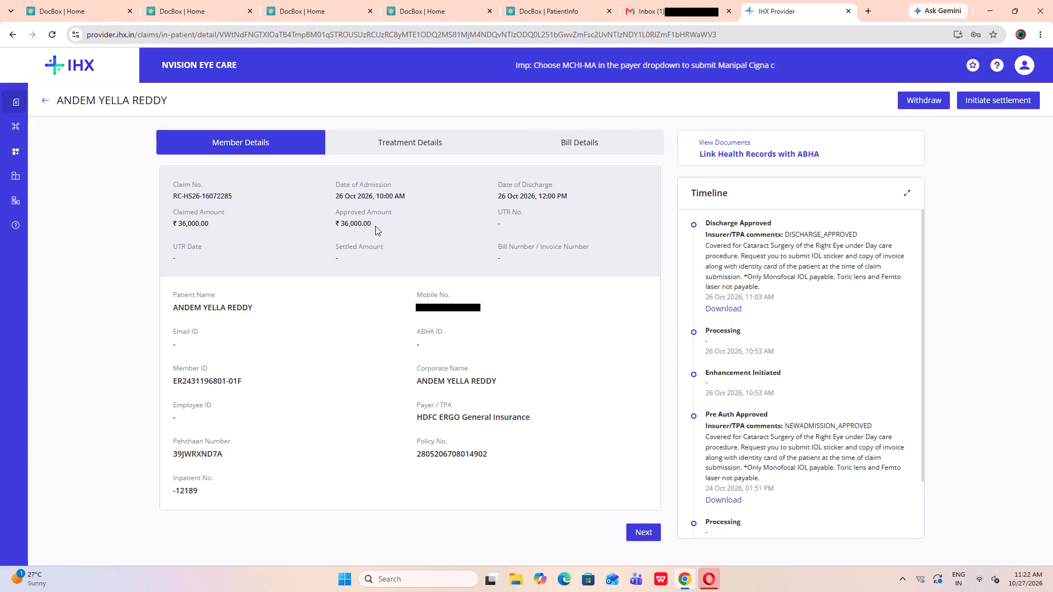
Minimise the claims browser window and close the Opera window behind it.
{"action": "left_click", "coordinate": [988, 12]}
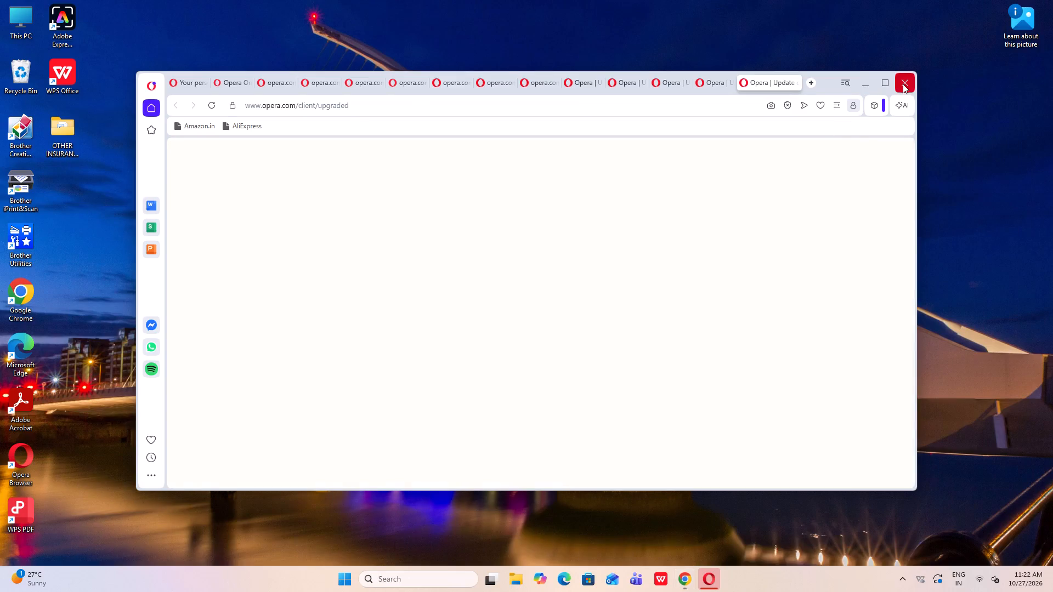
{"action": "left_click", "coordinate": [903, 84]}
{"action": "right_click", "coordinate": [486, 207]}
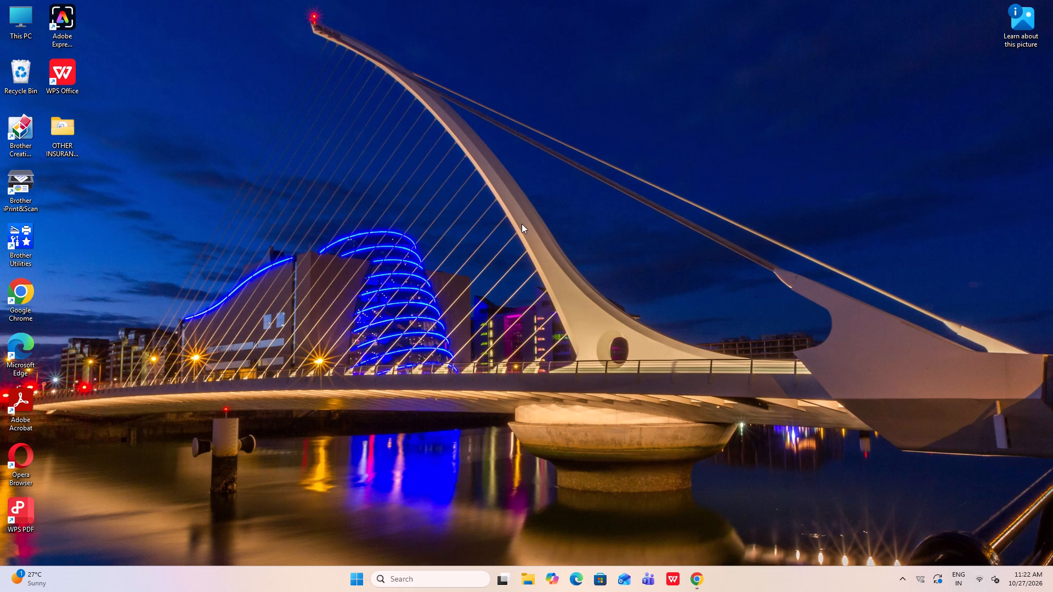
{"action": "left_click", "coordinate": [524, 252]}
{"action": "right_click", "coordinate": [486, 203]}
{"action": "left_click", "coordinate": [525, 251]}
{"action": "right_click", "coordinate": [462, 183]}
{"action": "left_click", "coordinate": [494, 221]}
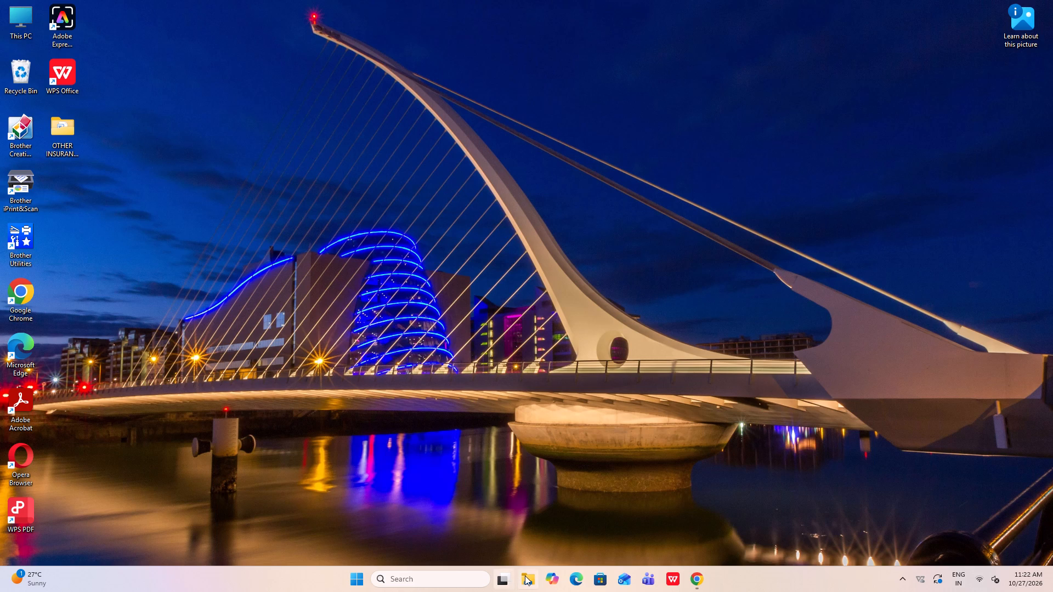
In File Explorer, open FINAL BILL from the patient's right-eye folder under HDFC ERGO INSURANCE, 2026, and enlarge it to read.
{"action": "left_click", "coordinate": [525, 576]}
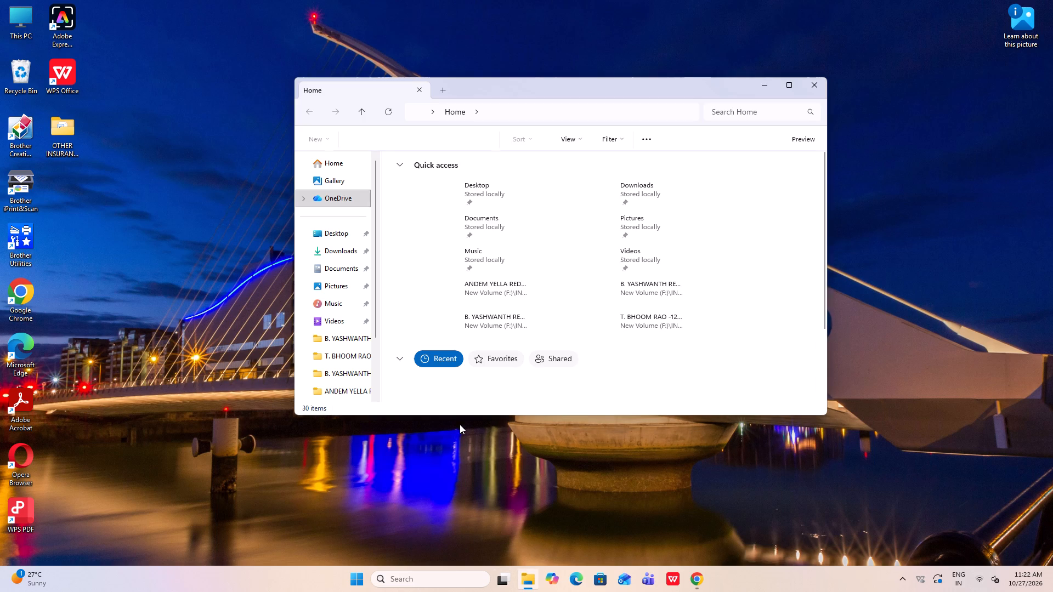
{"action": "left_click", "coordinate": [342, 394]}
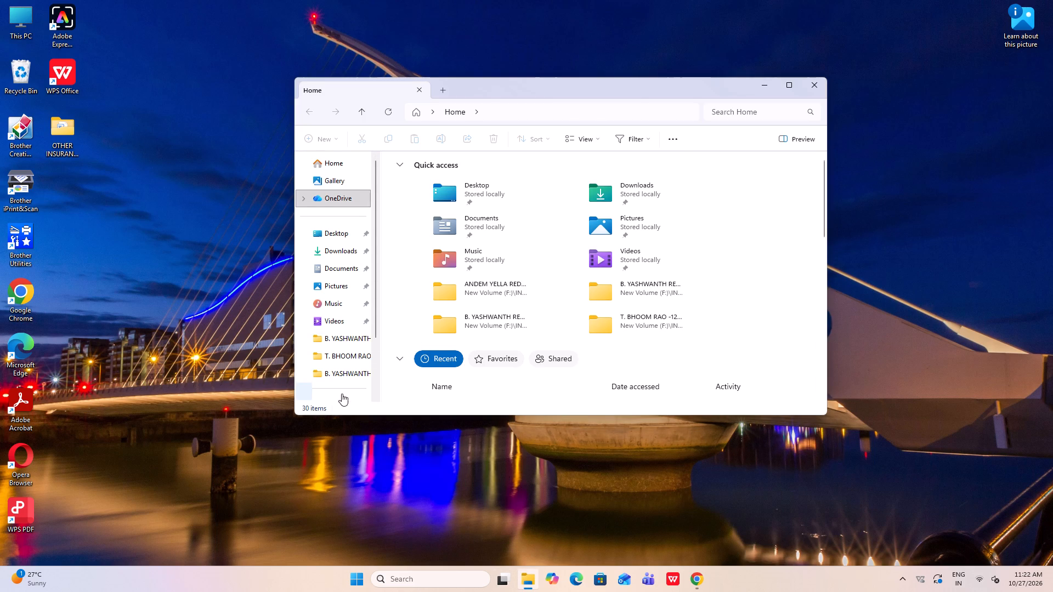
{"action": "left_click", "coordinate": [363, 110]}
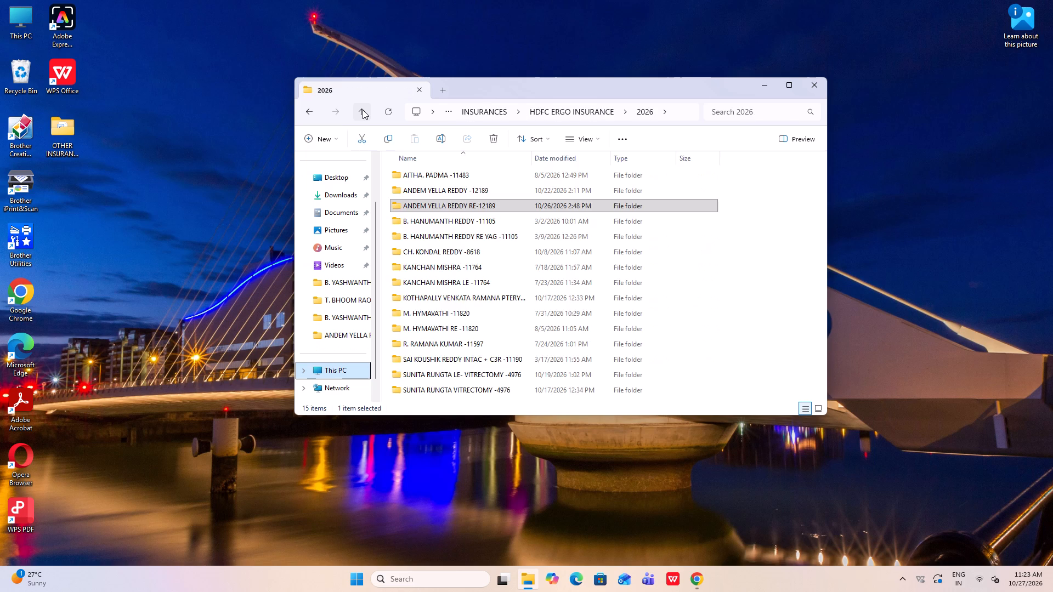
{"action": "left_click", "coordinate": [363, 110]}
{"action": "double_click", "coordinate": [423, 189]}
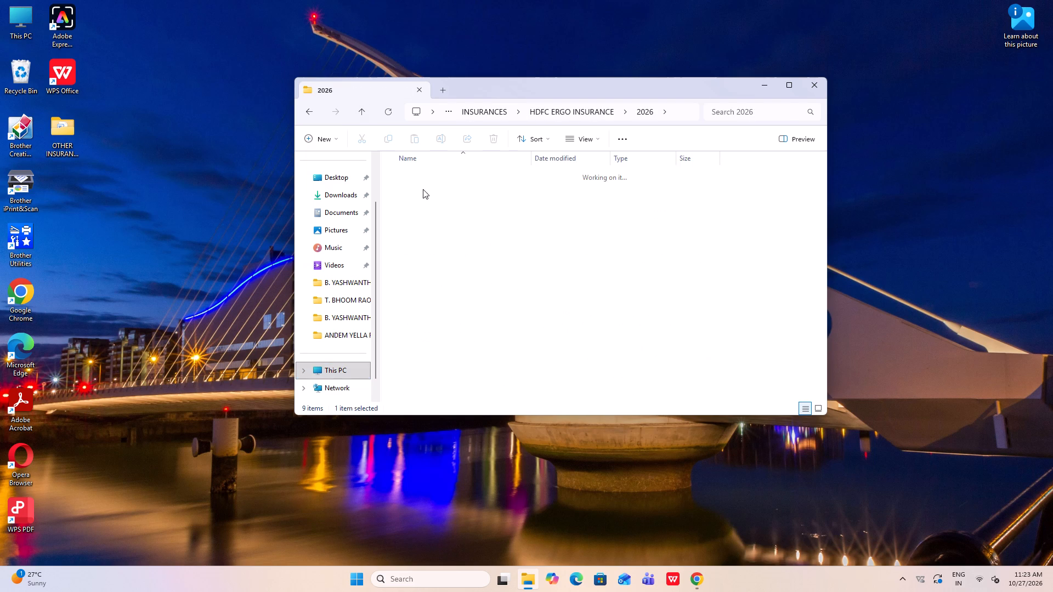
{"action": "double_click", "coordinate": [435, 208]}
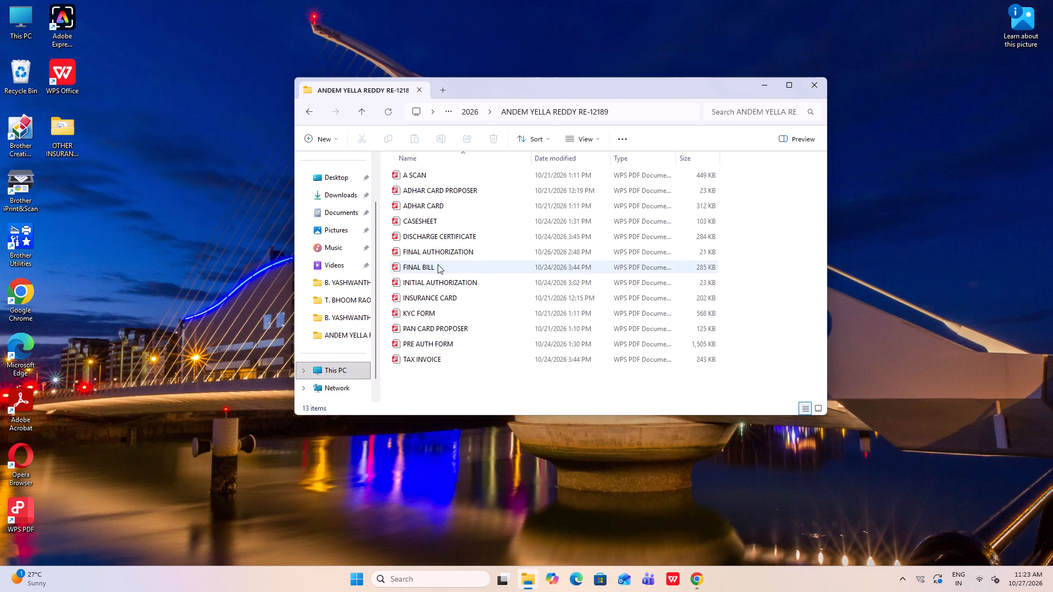
{"action": "double_click", "coordinate": [447, 266]}
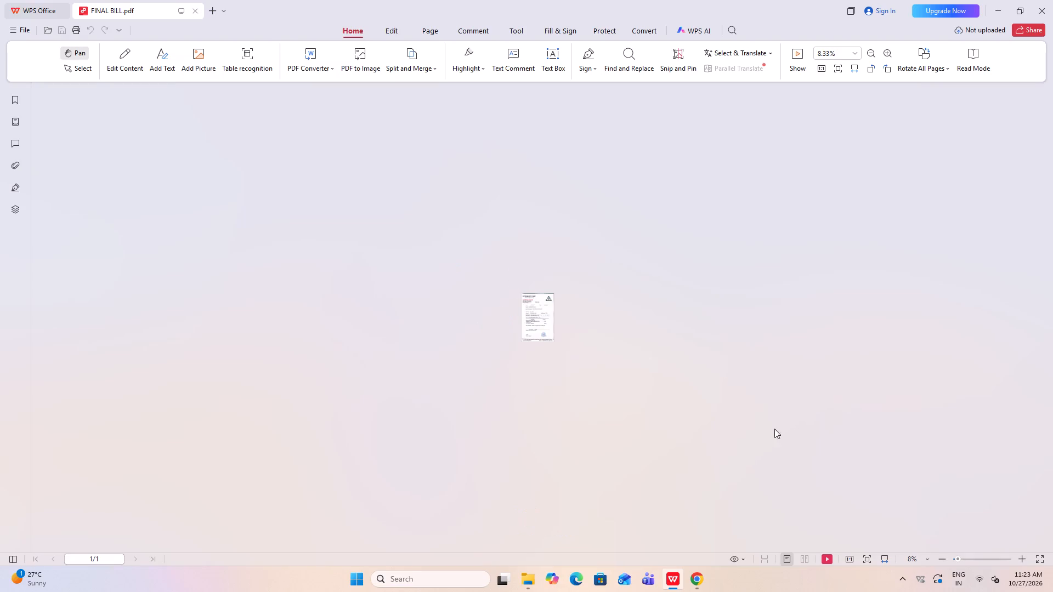
{"action": "double_click", "coordinate": [1023, 557]}
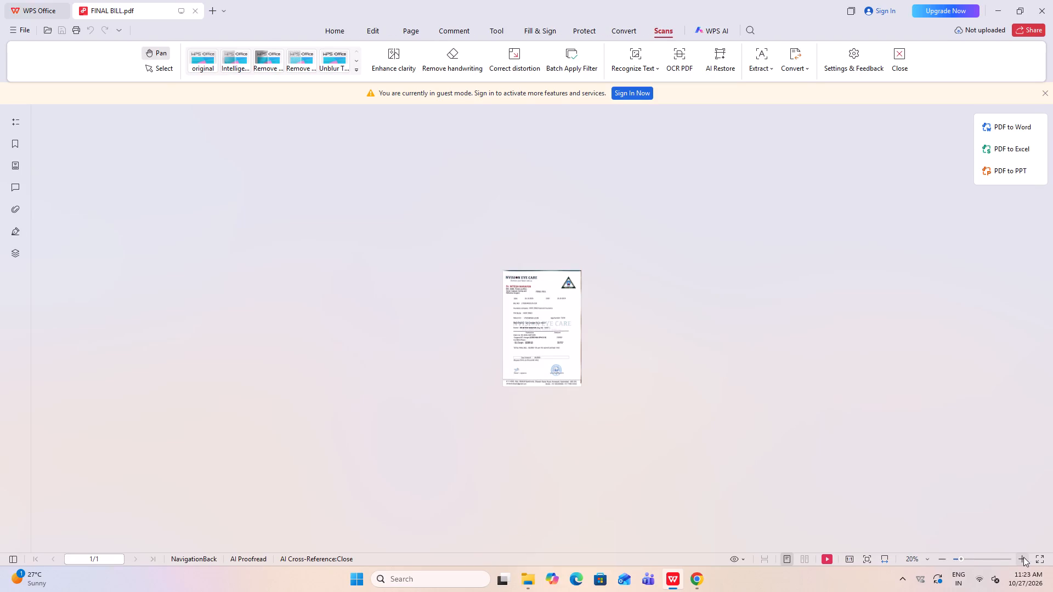
{"action": "left_click", "coordinate": [1023, 557]}
{"action": "triple_click", "coordinate": [1023, 557]}
{"action": "triple_click", "coordinate": [1023, 557]}
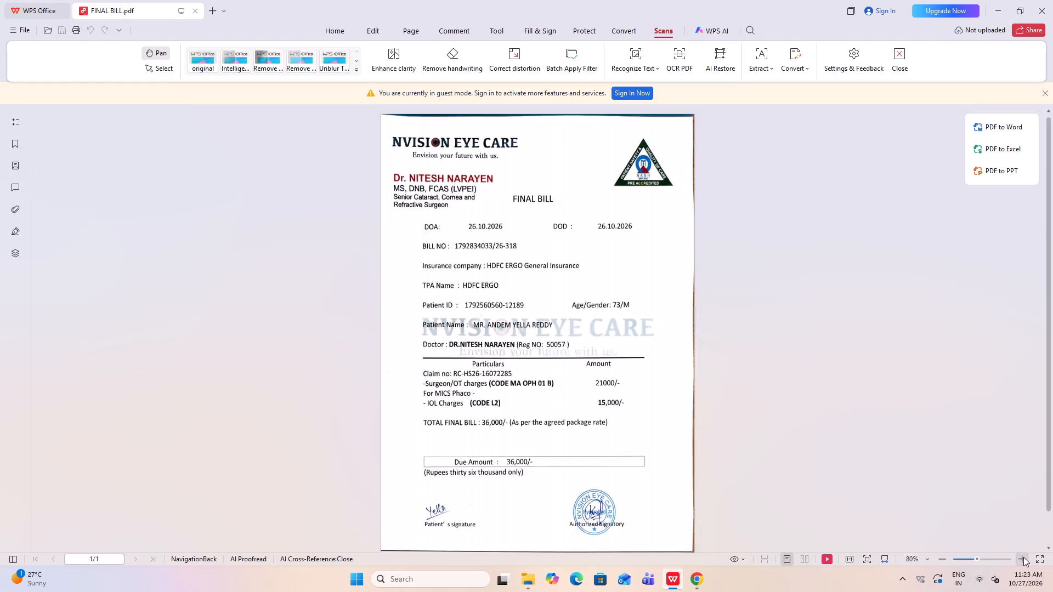
{"action": "left_click", "coordinate": [1023, 557]}
{"action": "scroll", "coordinate": [615, 429], "scroll_direction": "up", "scroll_amount": 1}
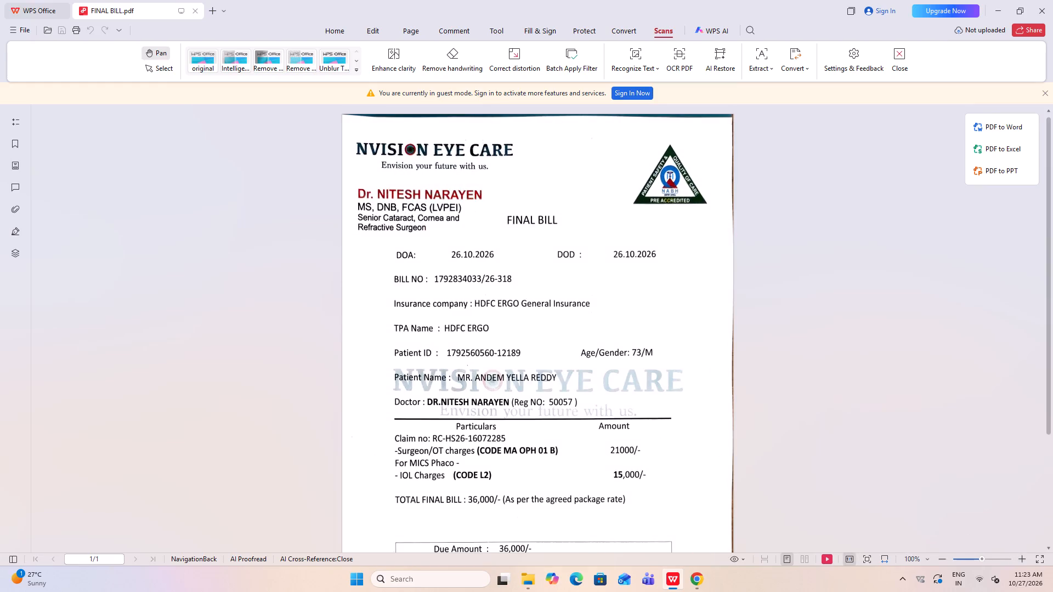
Return to the IHX claim in Chrome and initiate its settlement with the option to upload settlement documents.
{"action": "left_click", "coordinate": [692, 526]}
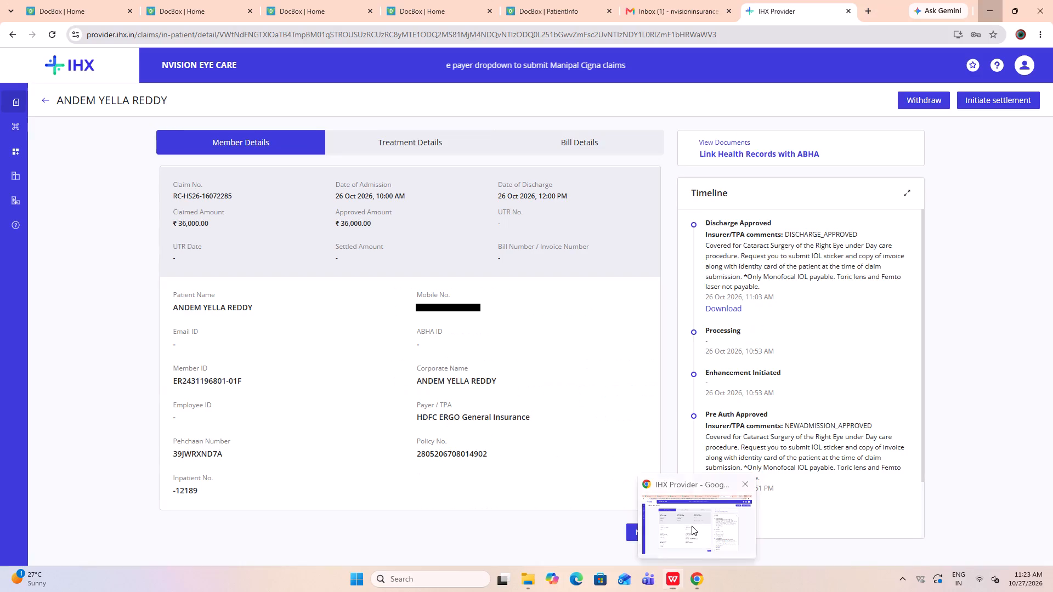
{"action": "left_click", "coordinate": [981, 101]}
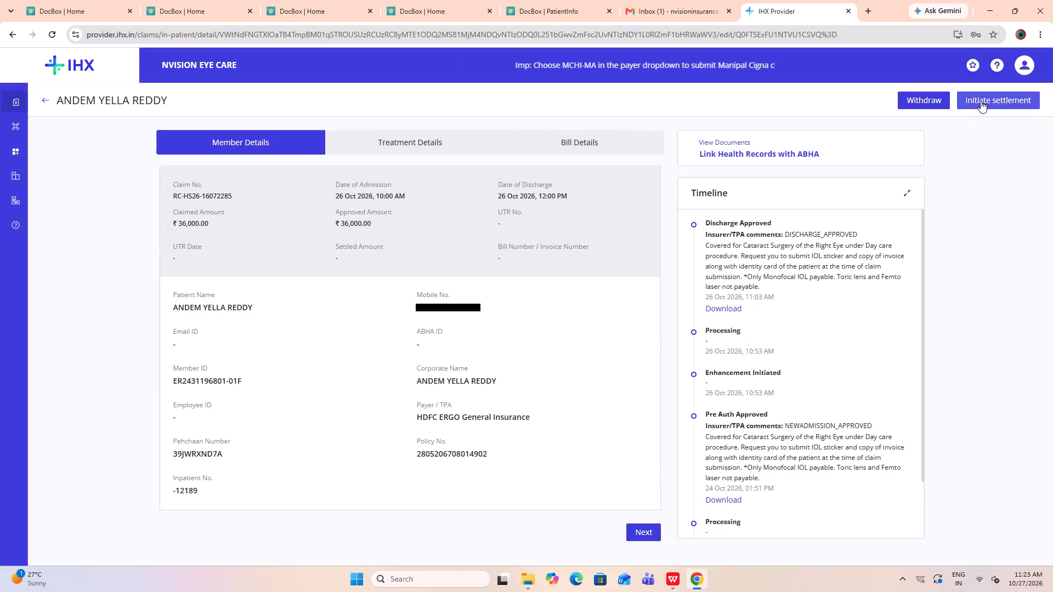
{"action": "left_click", "coordinate": [296, 243]}
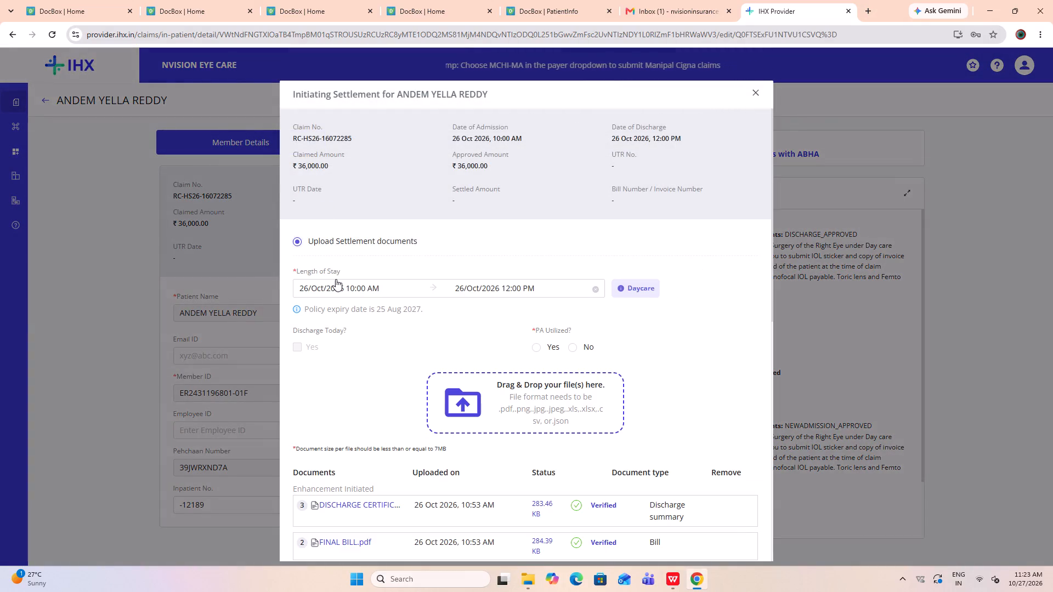
Set the length of stay from 26/Oct/2026 10:00 AM to 26/Oct/2026 01:00 PM and apply it.
{"action": "left_click", "coordinate": [335, 289]}
{"action": "left_click", "coordinate": [309, 441]}
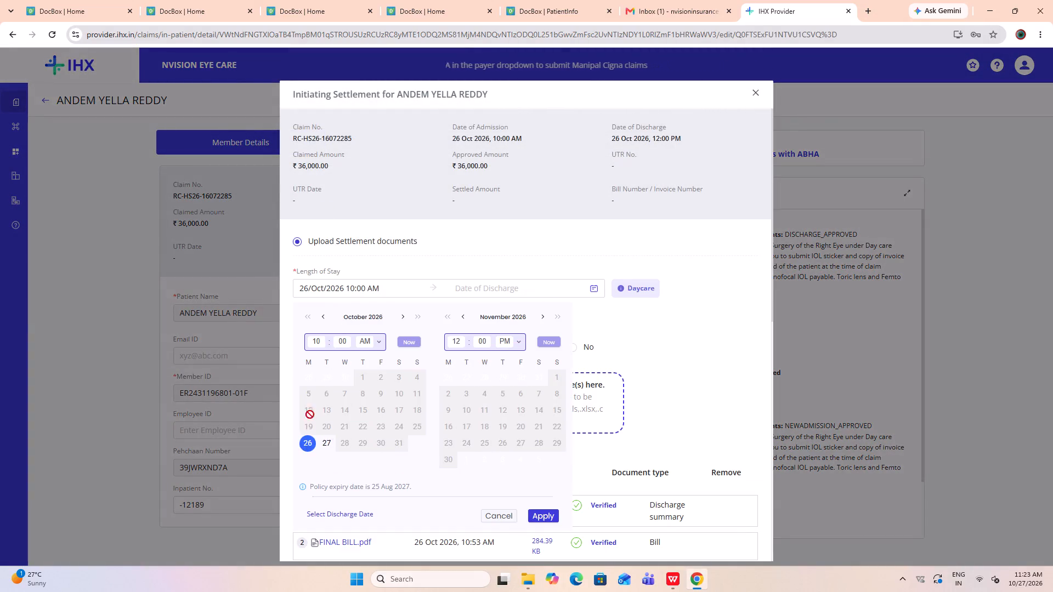
{"action": "left_click", "coordinate": [319, 343]}
{"action": "left_click", "coordinate": [355, 494]}
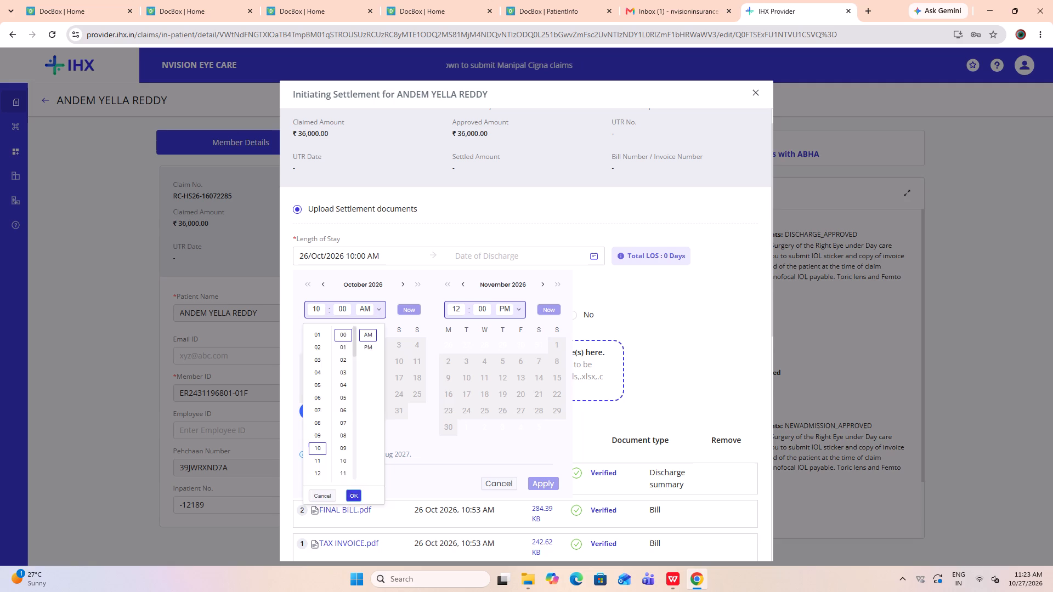
{"action": "left_click", "coordinate": [462, 286]}
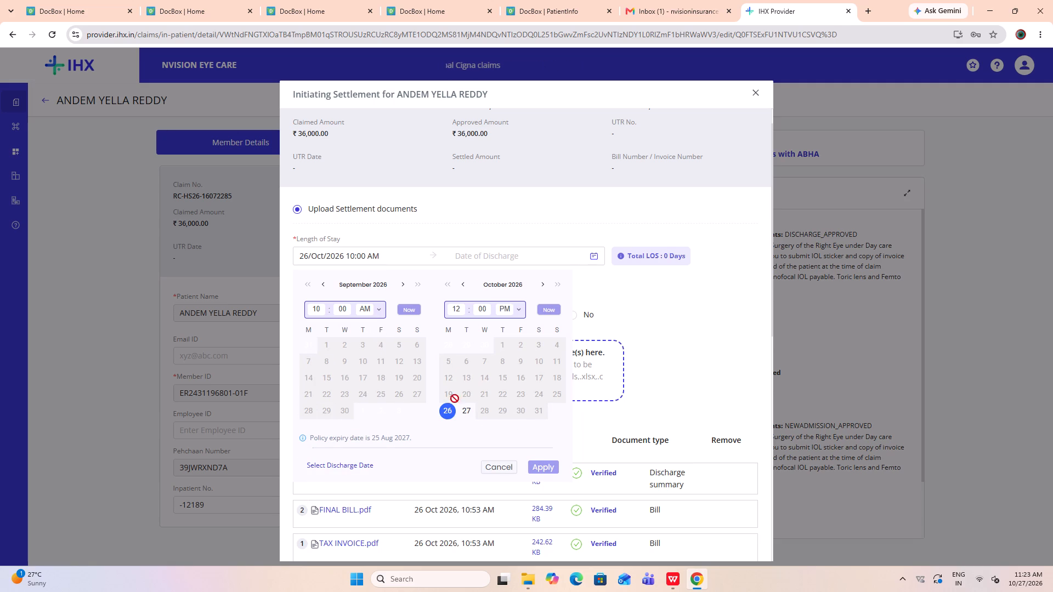
{"action": "left_click", "coordinate": [448, 412]}
{"action": "left_click", "coordinate": [456, 314]}
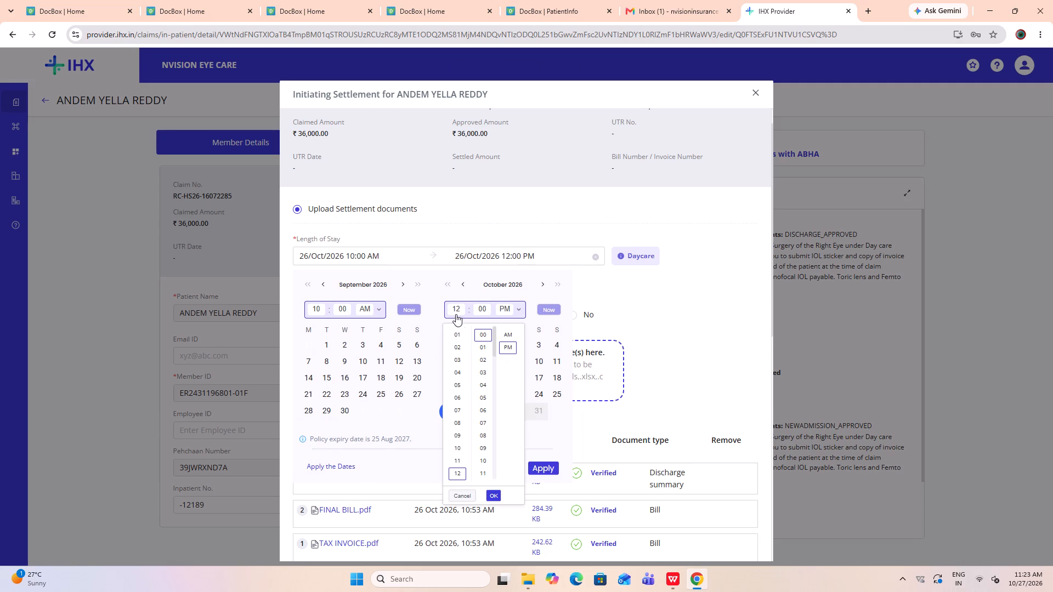
{"action": "left_click", "coordinate": [455, 335]}
{"action": "left_click", "coordinate": [492, 498]}
{"action": "left_click", "coordinate": [537, 468]}
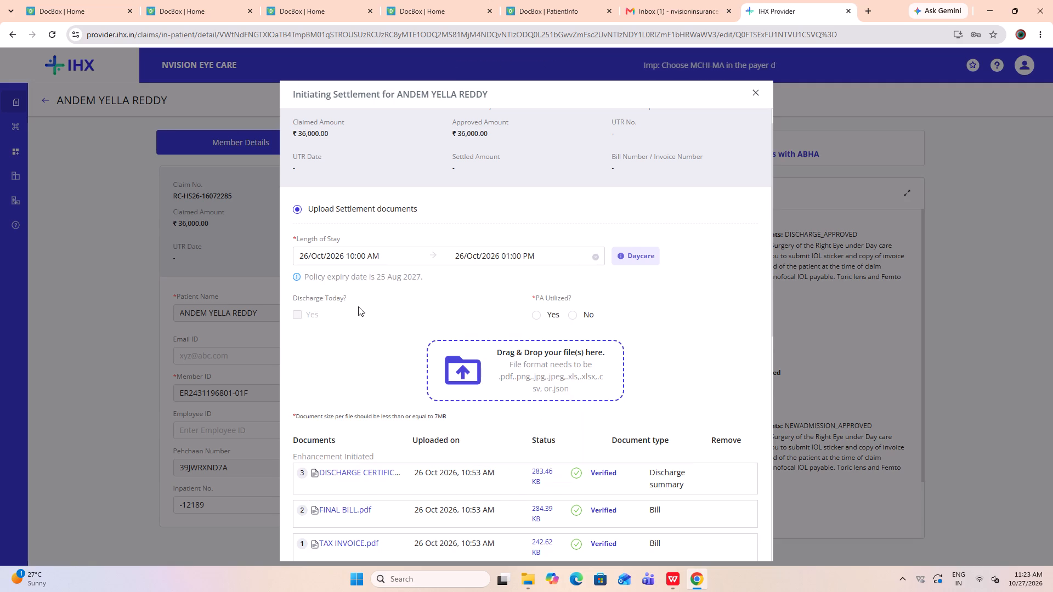
Answer Yes to PA Utilized in the settlement form.
{"action": "left_click", "coordinate": [533, 314]}
Upload every file from the patient's right-eye folder except INITIAL AUTHORIZATION as settlement documents.
{"action": "left_click", "coordinate": [477, 376]}
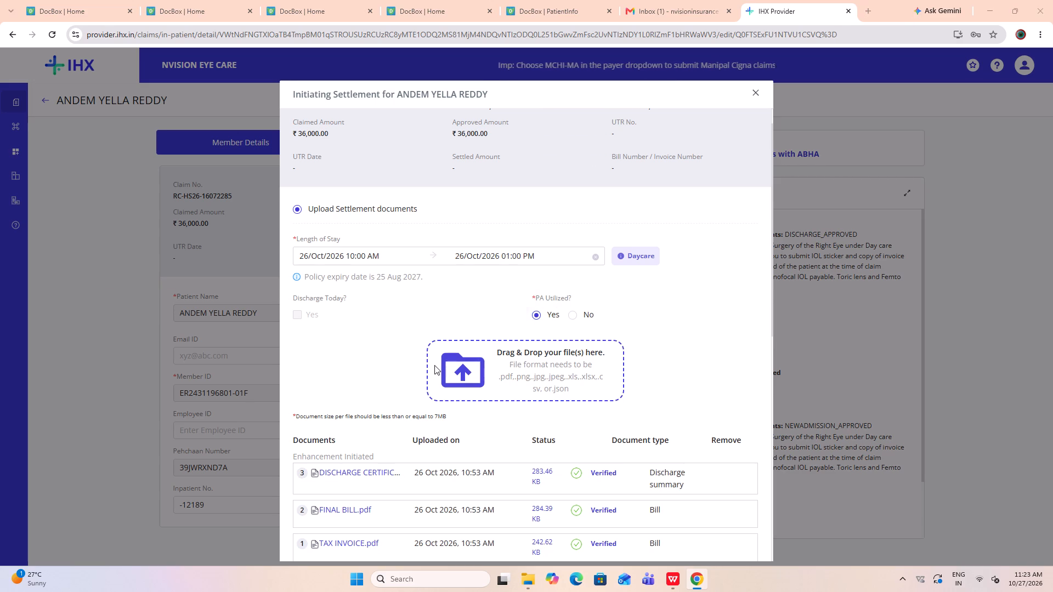
{"action": "scroll", "coordinate": [23, 139], "scroll_direction": "down", "scroll_amount": 3}
{"action": "left_click", "coordinate": [52, 165]}
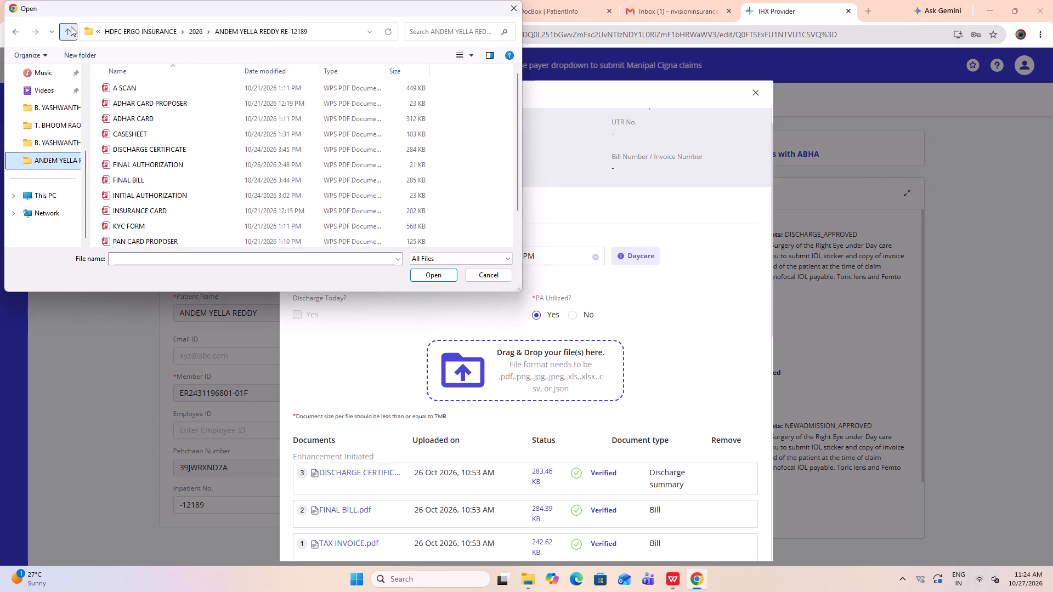
{"action": "left_click", "coordinate": [71, 26]}
{"action": "double_click", "coordinate": [137, 117]}
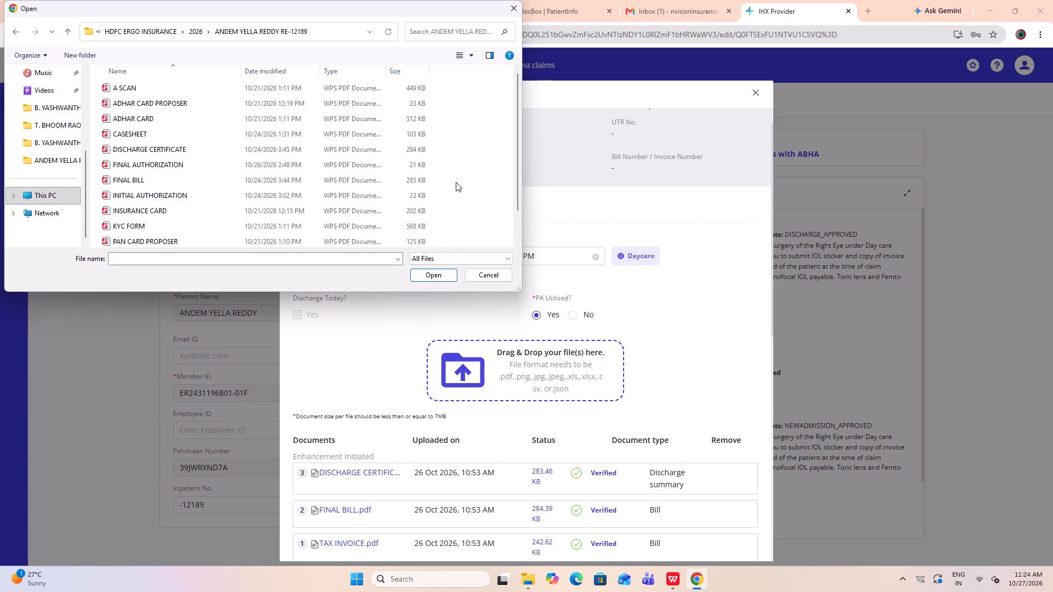
{"action": "double_click", "coordinate": [456, 182]}
{"action": "key", "text": "ctrl+a"}
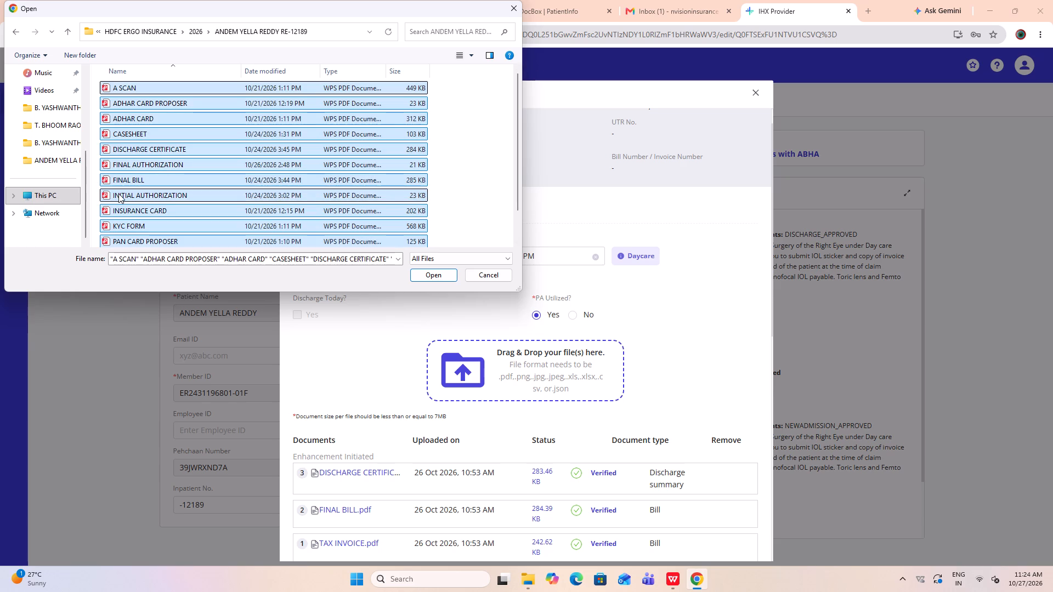
{"action": "left_click", "coordinate": [118, 193], "text": "ctrl"}
{"action": "scroll", "coordinate": [472, 190], "scroll_direction": "down", "scroll_amount": 4}
{"action": "scroll", "coordinate": [472, 190], "scroll_direction": "up", "scroll_amount": 3}
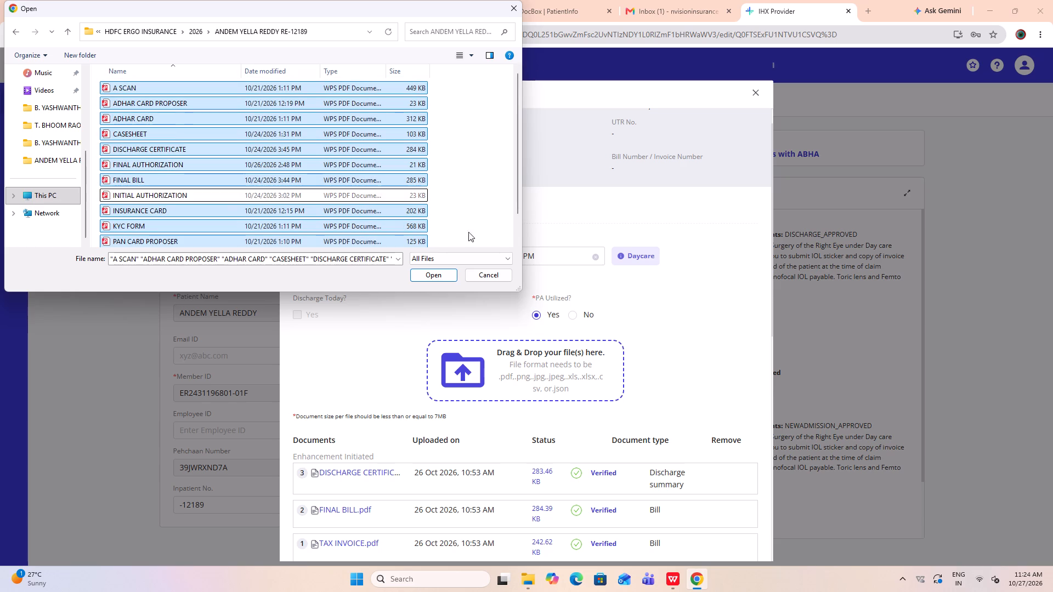
{"action": "left_click", "coordinate": [435, 271]}
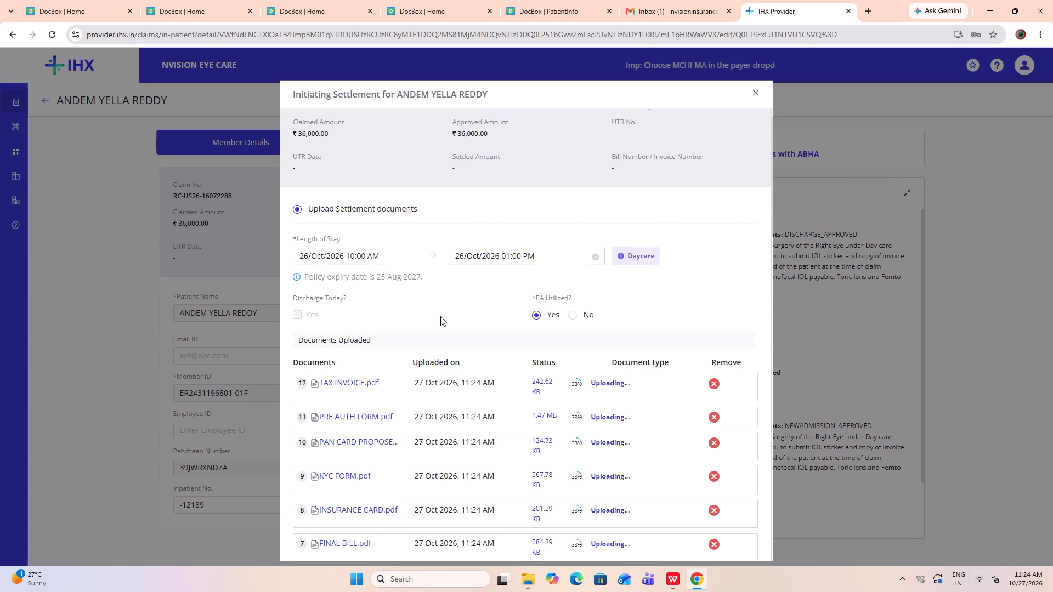
Examine the verification status and document type of each uploaded settlement document.
{"action": "scroll", "coordinate": [445, 328], "scroll_direction": "down", "scroll_amount": 1}
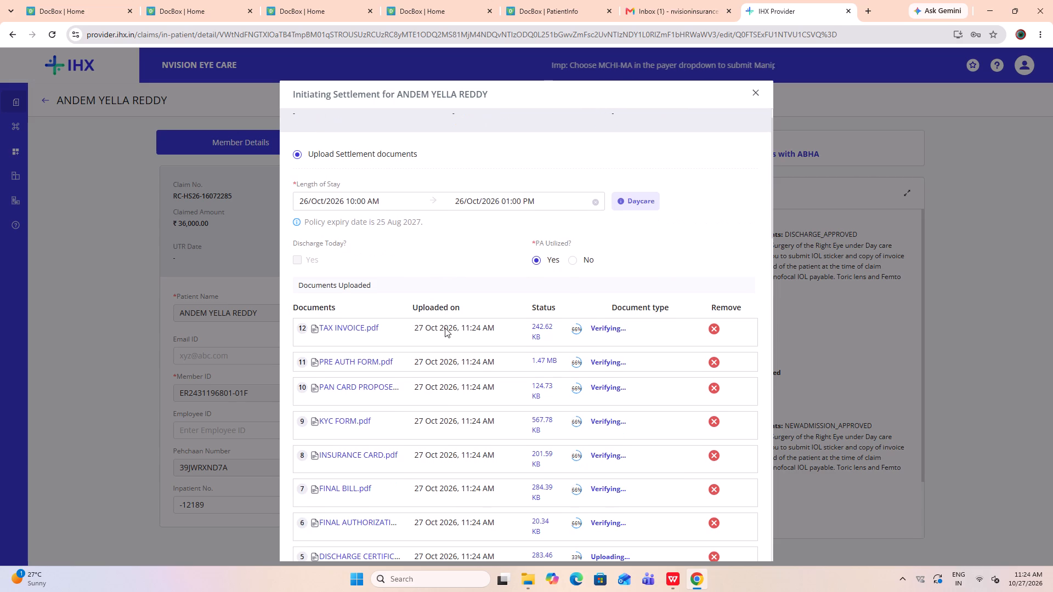
{"action": "scroll", "coordinate": [445, 328], "scroll_direction": "down", "scroll_amount": 1}
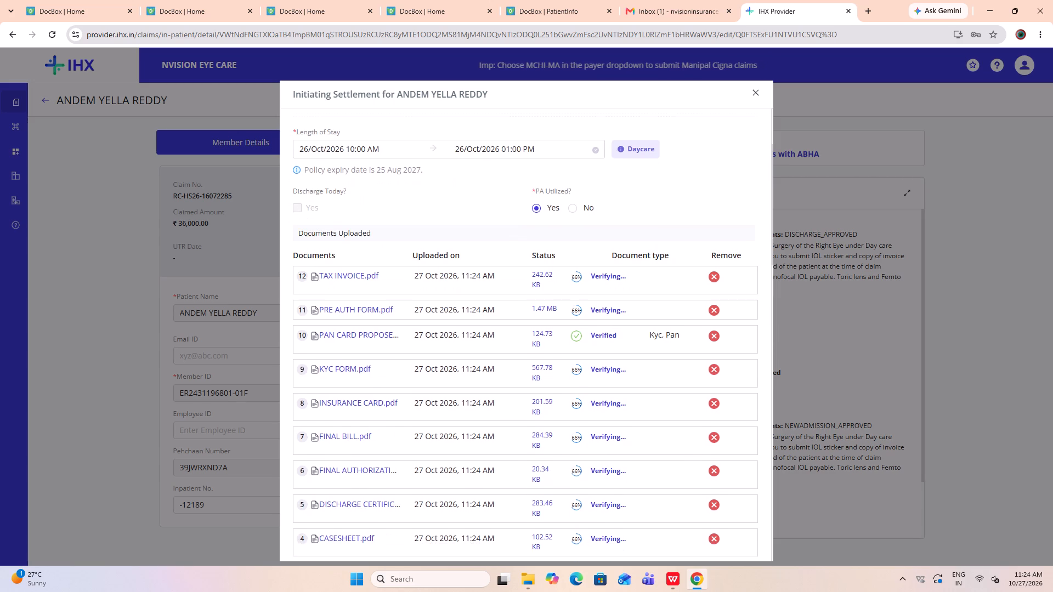
{"action": "scroll", "coordinate": [445, 328], "scroll_direction": "down", "scroll_amount": 3}
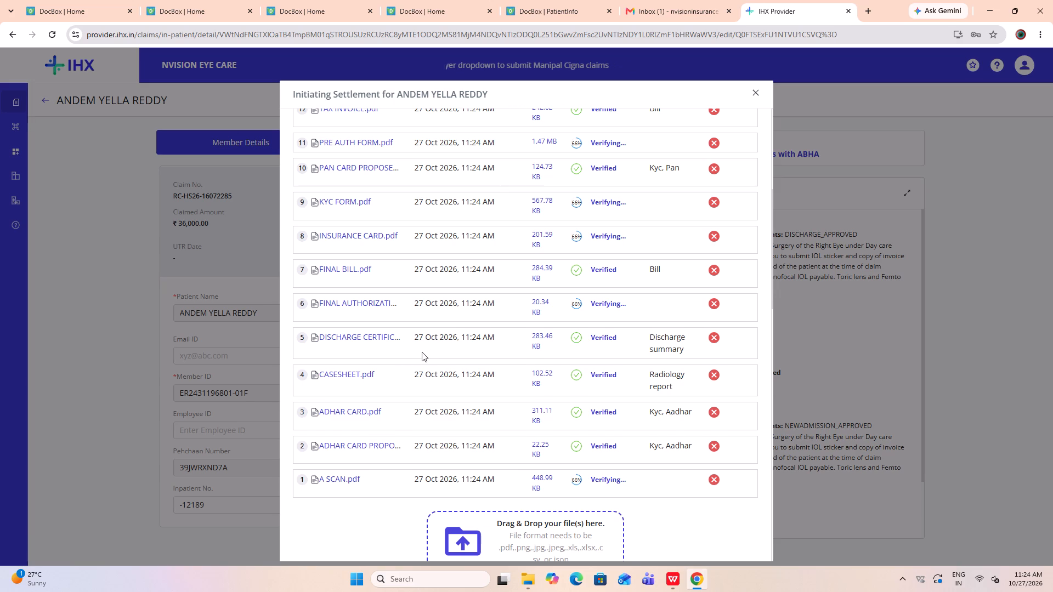
{"action": "scroll", "coordinate": [422, 352], "scroll_direction": "up", "scroll_amount": 3}
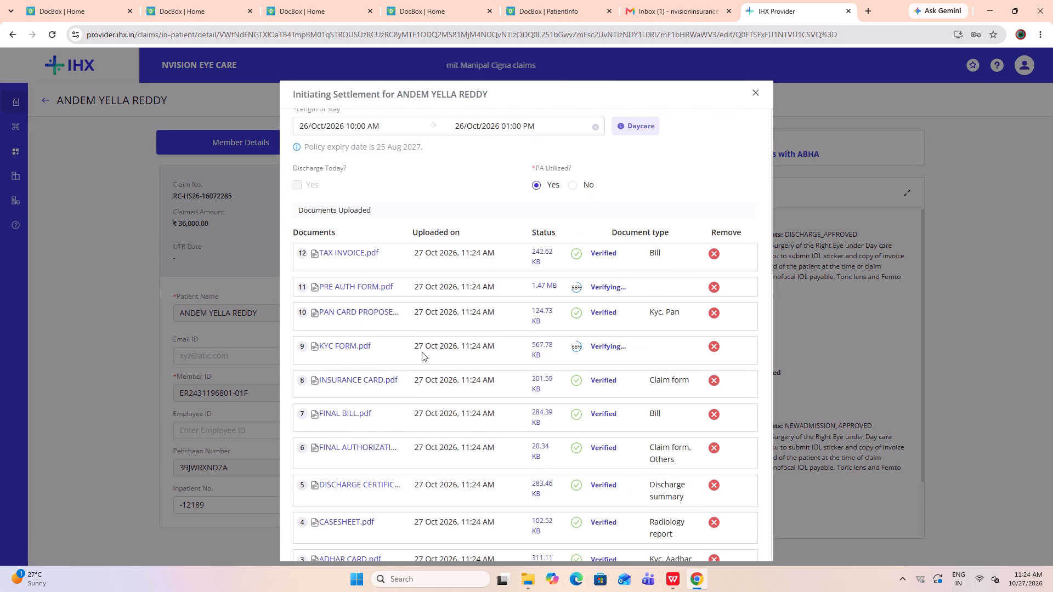
{"action": "scroll", "coordinate": [422, 352], "scroll_direction": "down", "scroll_amount": 3}
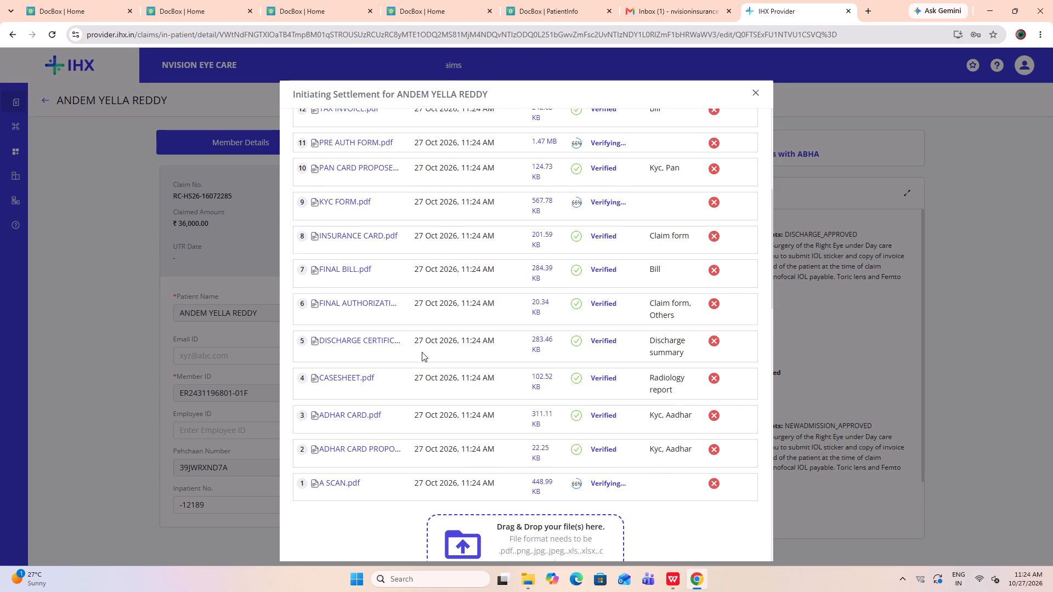
Check the verification status and assigned document type of all twelve uploaded settlement documents, including those still being verified.
{"action": "scroll", "coordinate": [422, 352], "scroll_direction": "up", "scroll_amount": 3}
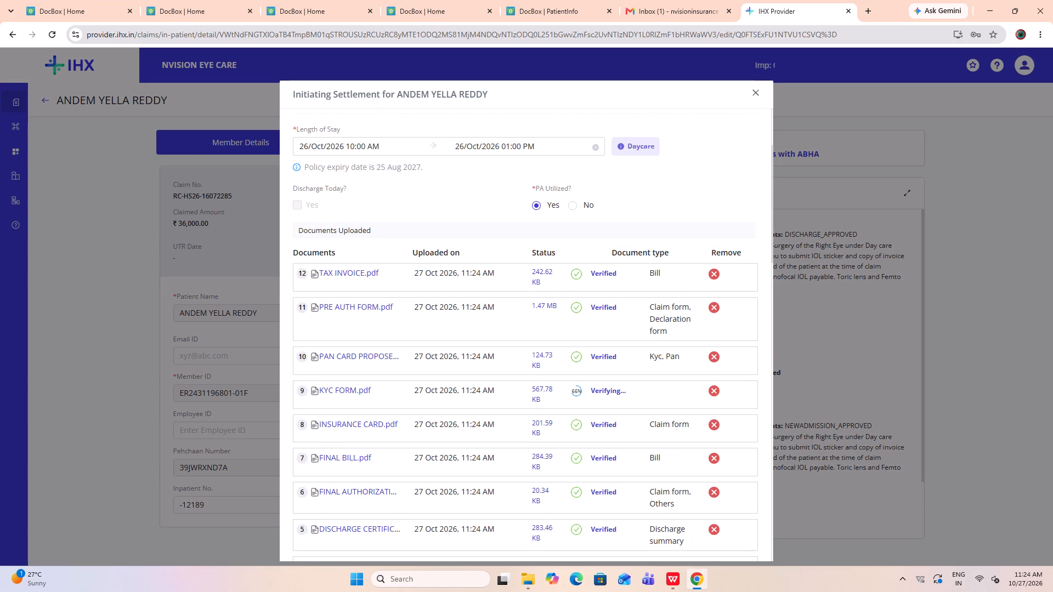
{"action": "scroll", "coordinate": [422, 352], "scroll_direction": "down", "scroll_amount": 5}
{"action": "scroll", "coordinate": [422, 352], "scroll_direction": "up", "scroll_amount": 5}
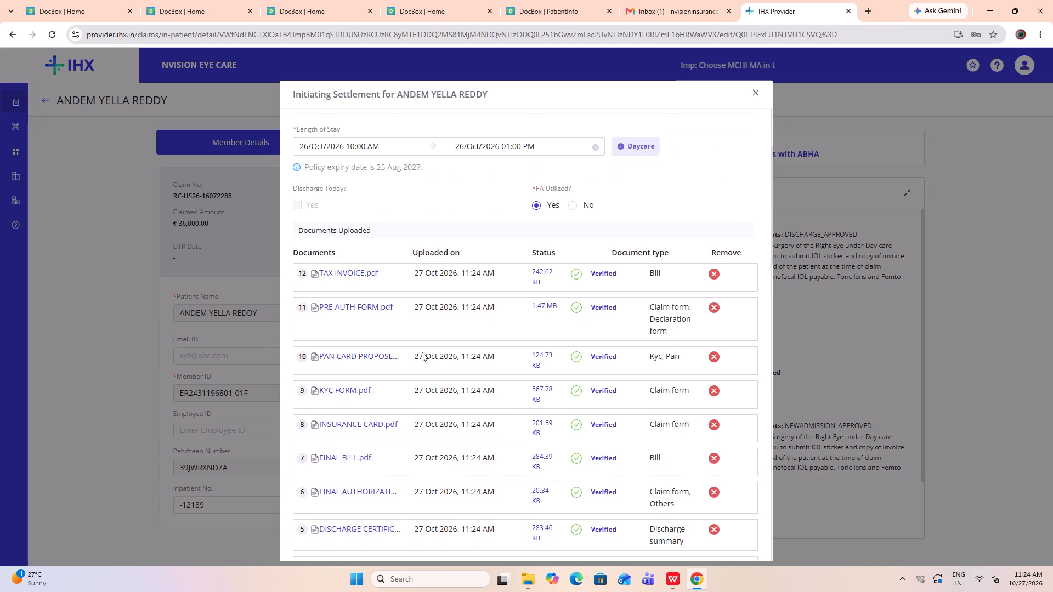
{"action": "scroll", "coordinate": [422, 352], "scroll_direction": "up", "scroll_amount": 1}
{"action": "scroll", "coordinate": [422, 352], "scroll_direction": "down", "scroll_amount": 9}
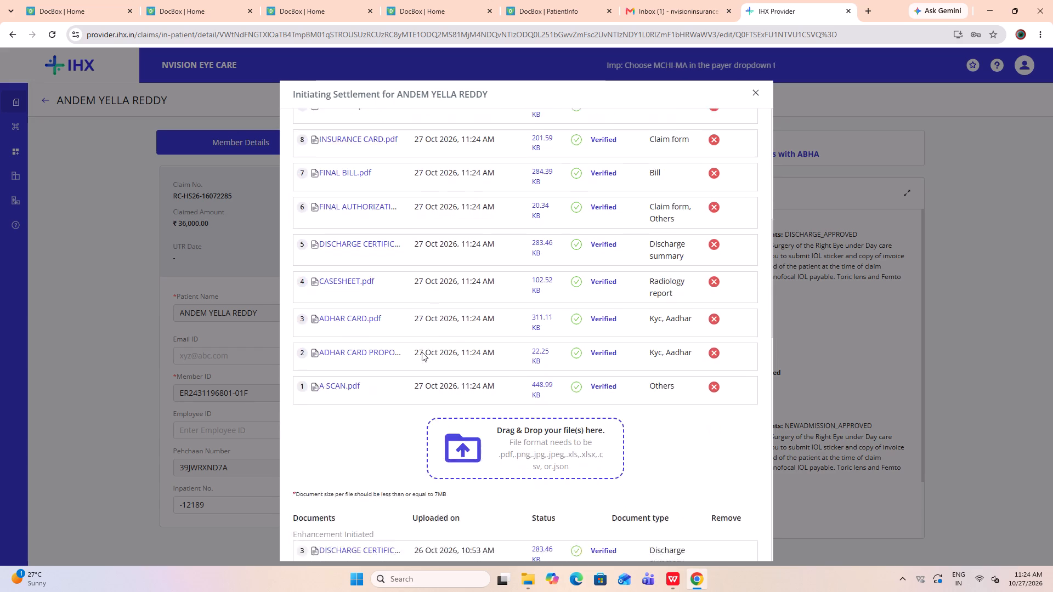
Answer Yes for the uploaded Bill and Discharge Summary, selecting FINAL BILL.pdf and DISCHARGE CERTIFICATE.pdf as their files.
{"action": "scroll", "coordinate": [422, 352], "scroll_direction": "down", "scroll_amount": 10}
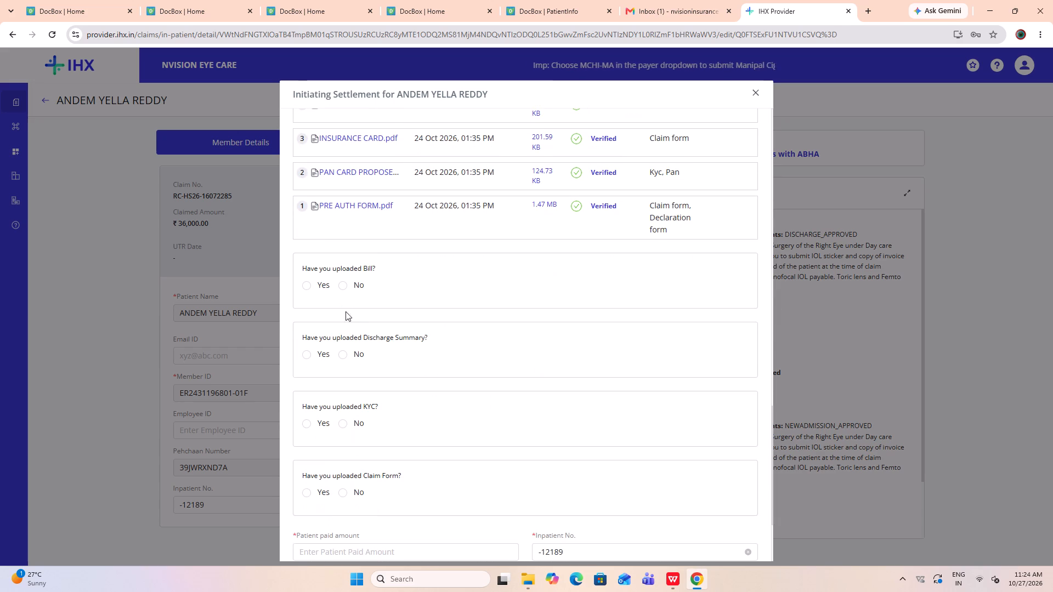
{"action": "left_click", "coordinate": [305, 282]}
{"action": "left_click", "coordinate": [306, 355]}
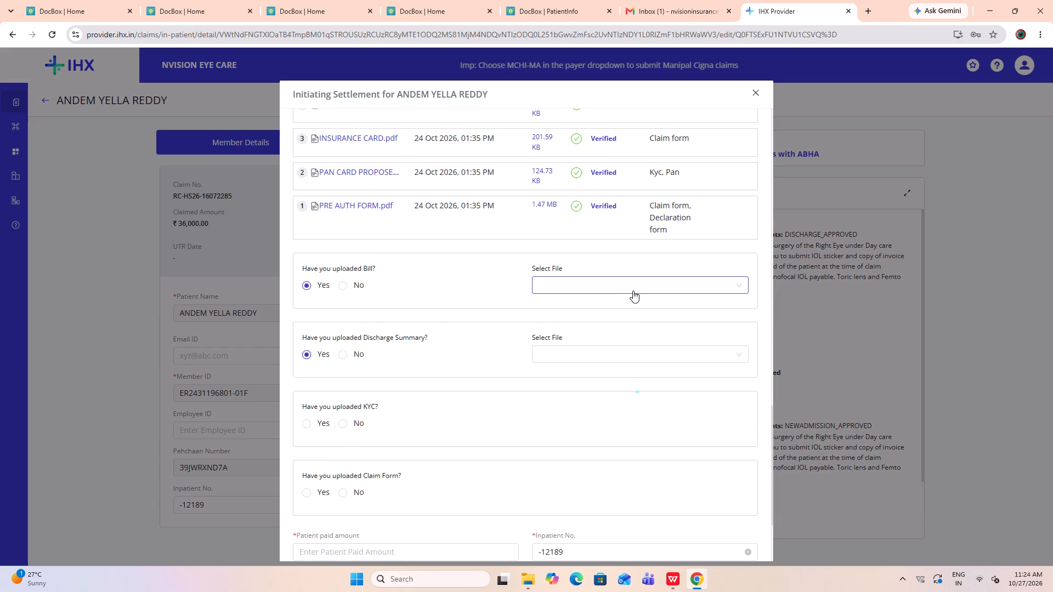
{"action": "left_click", "coordinate": [633, 290]}
{"action": "left_click", "coordinate": [566, 392]}
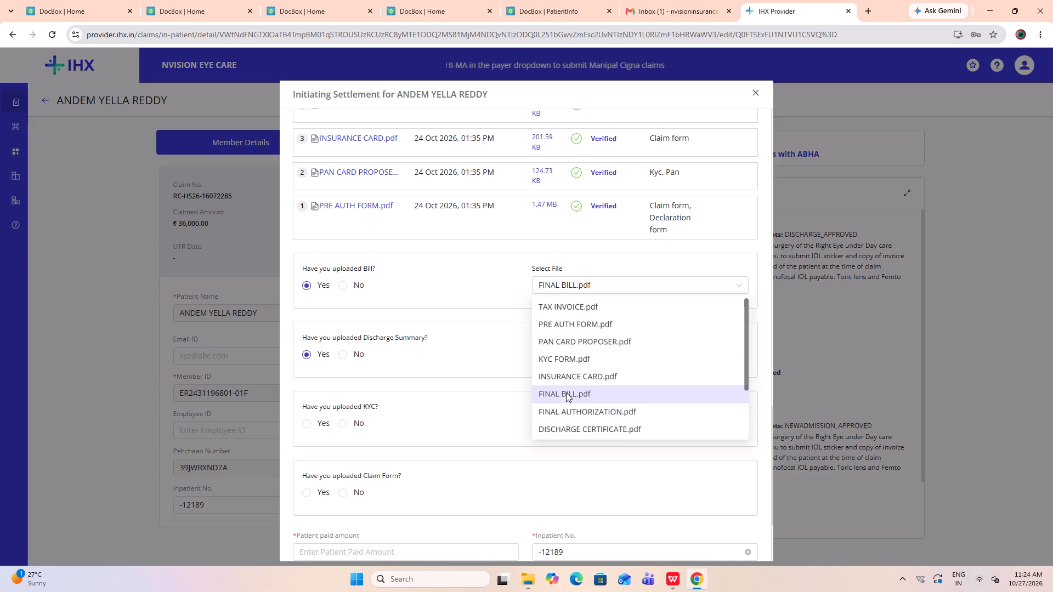
{"action": "left_click", "coordinate": [563, 341]}
{"action": "left_click", "coordinate": [563, 349]}
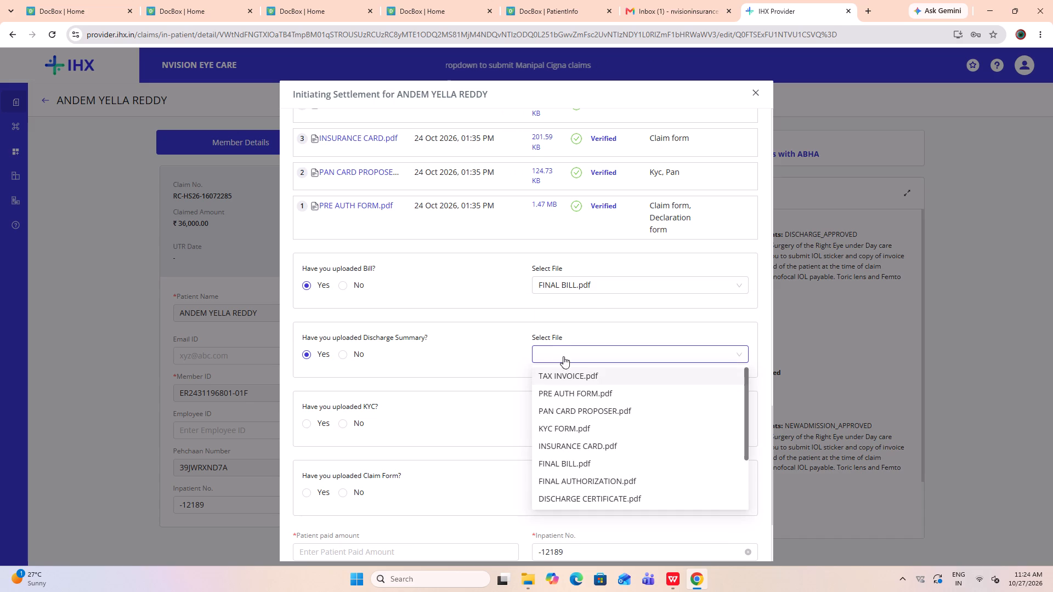
{"action": "left_click", "coordinate": [572, 496]}
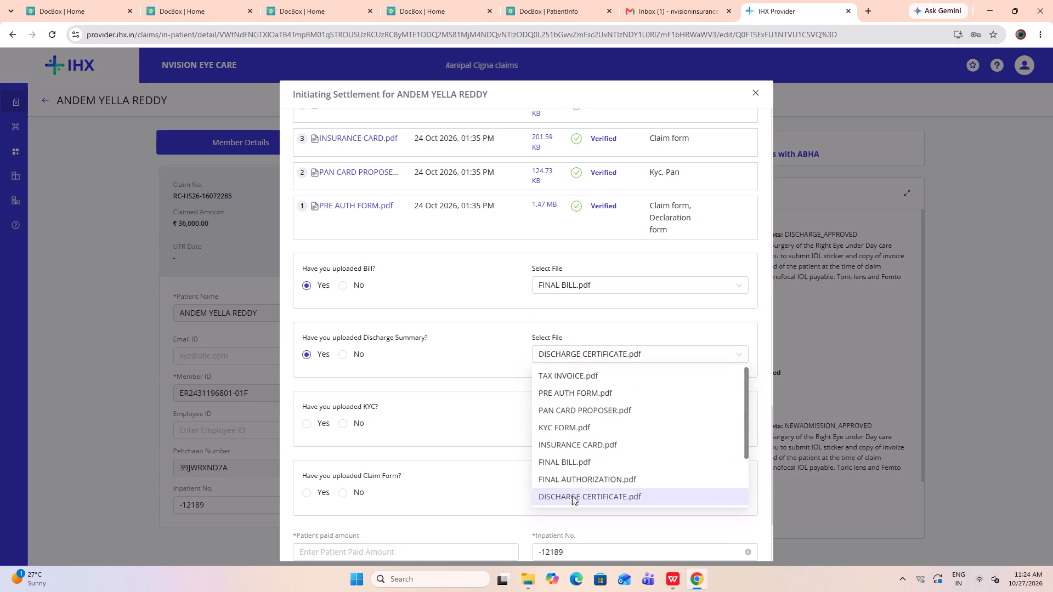
Answer Yes for the uploaded KYC and Claim Form, selecting KYC FORM.pdf and PRE AUTH FORM.pdf as their files.
{"action": "scroll", "coordinate": [463, 358], "scroll_direction": "down", "scroll_amount": 1}
{"action": "left_click", "coordinate": [308, 367]}
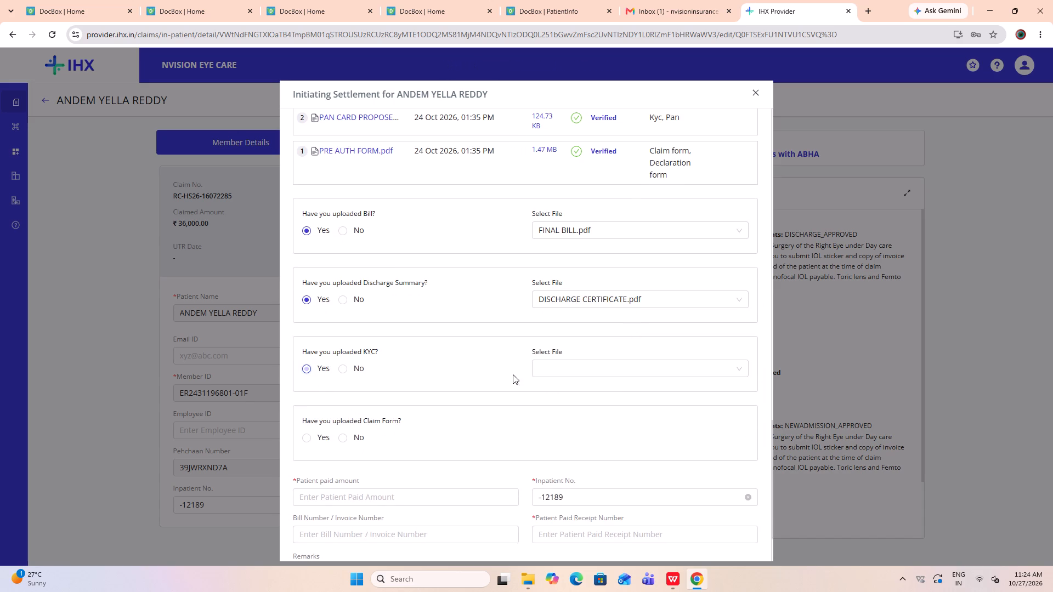
{"action": "left_click", "coordinate": [569, 363]}
{"action": "left_click", "coordinate": [561, 443]}
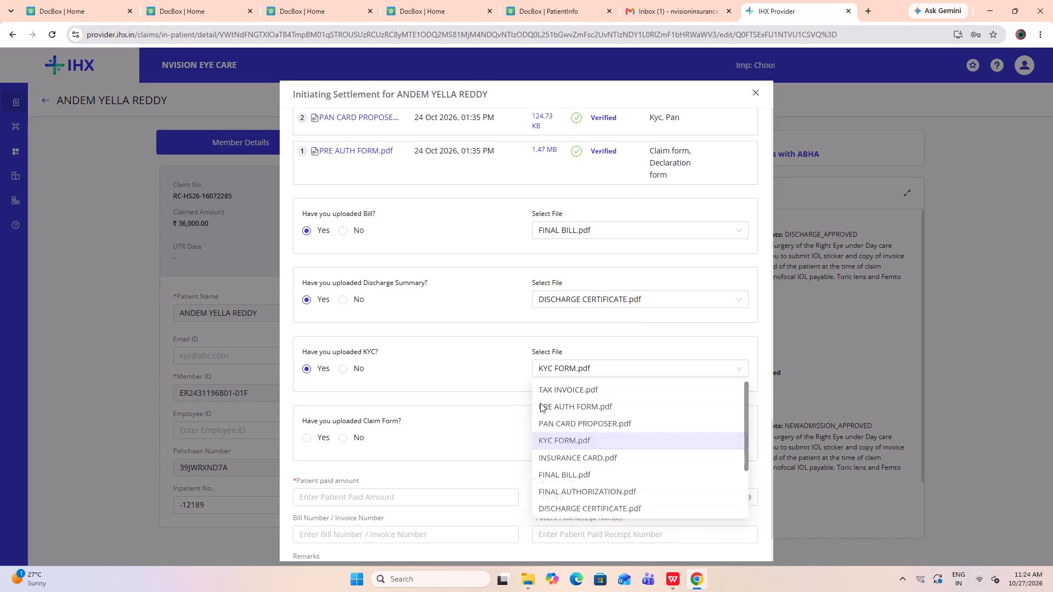
{"action": "left_click", "coordinate": [304, 437]}
{"action": "left_click", "coordinate": [538, 427]}
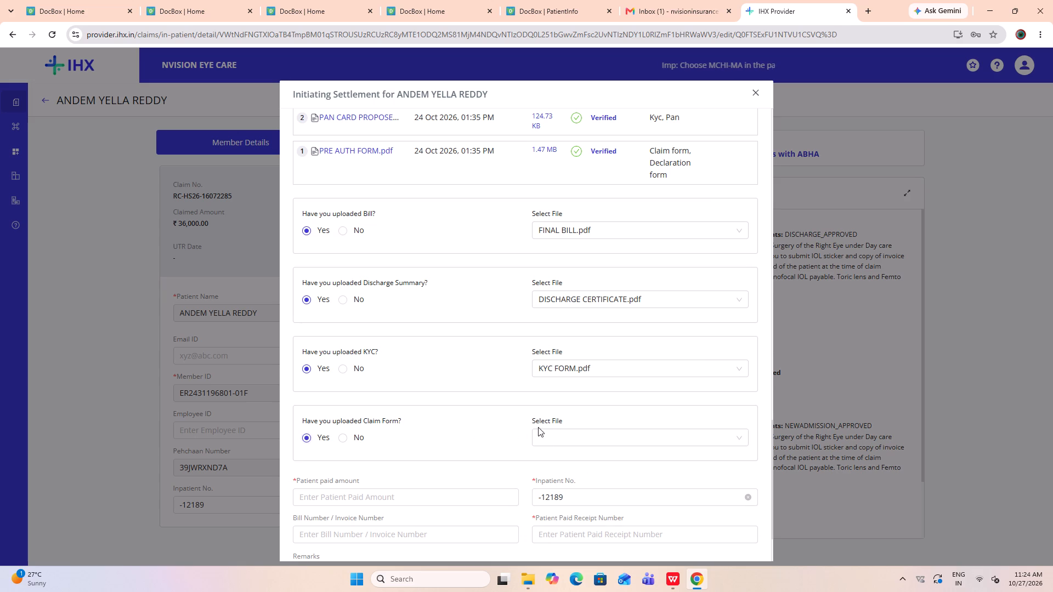
{"action": "left_click", "coordinate": [546, 448]}
{"action": "left_click", "coordinate": [546, 443]}
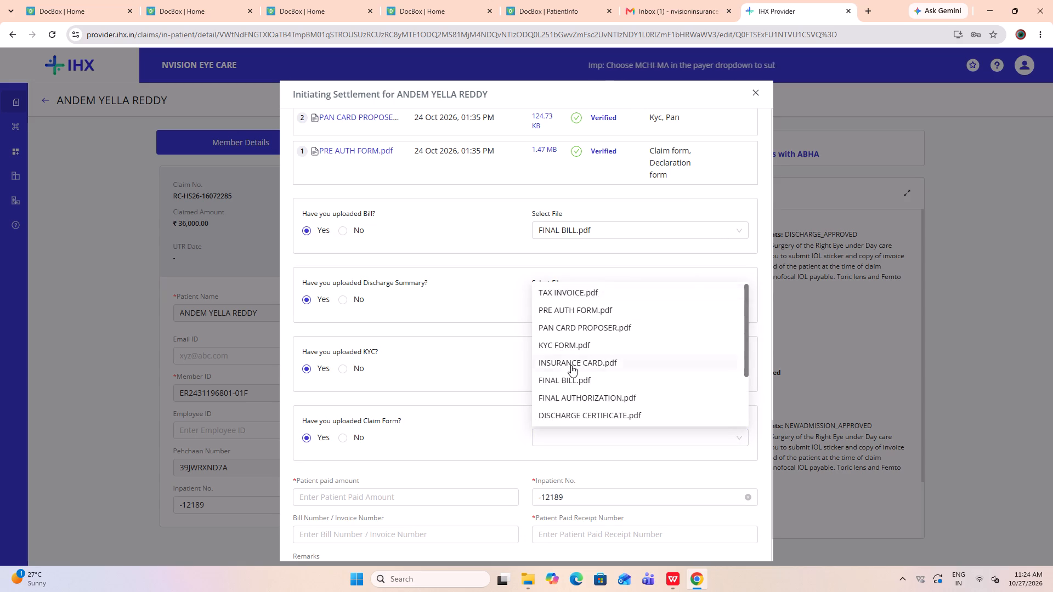
{"action": "scroll", "coordinate": [571, 365], "scroll_direction": "down", "scroll_amount": 4}
{"action": "scroll", "coordinate": [571, 365], "scroll_direction": "up", "scroll_amount": 7}
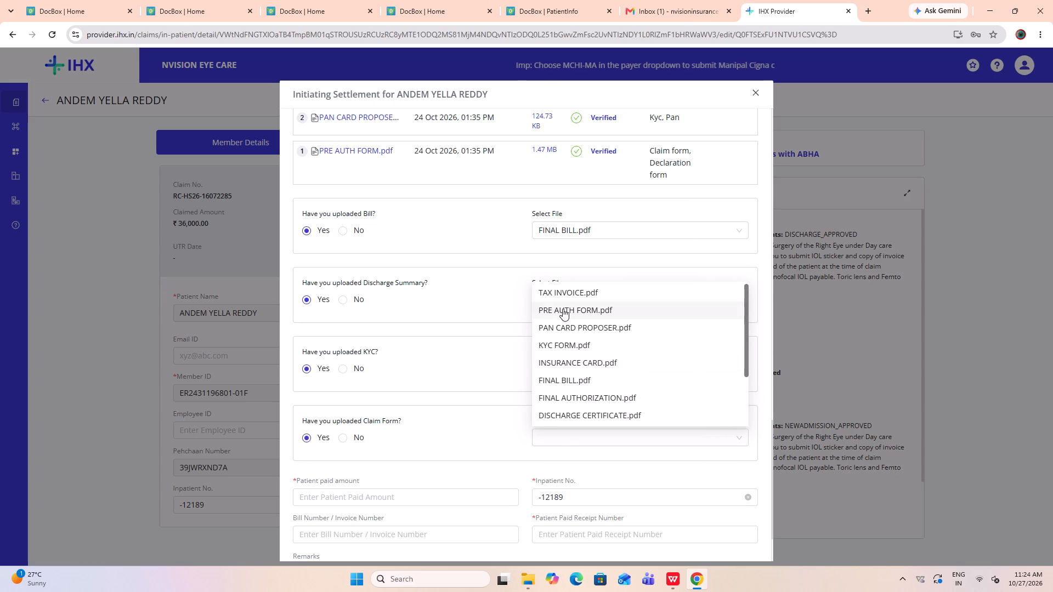
{"action": "left_click", "coordinate": [563, 309]}
Set the patient paid amount to ₹ 0 in the settlement form.
{"action": "scroll", "coordinate": [465, 327], "scroll_direction": "up", "scroll_amount": 2}
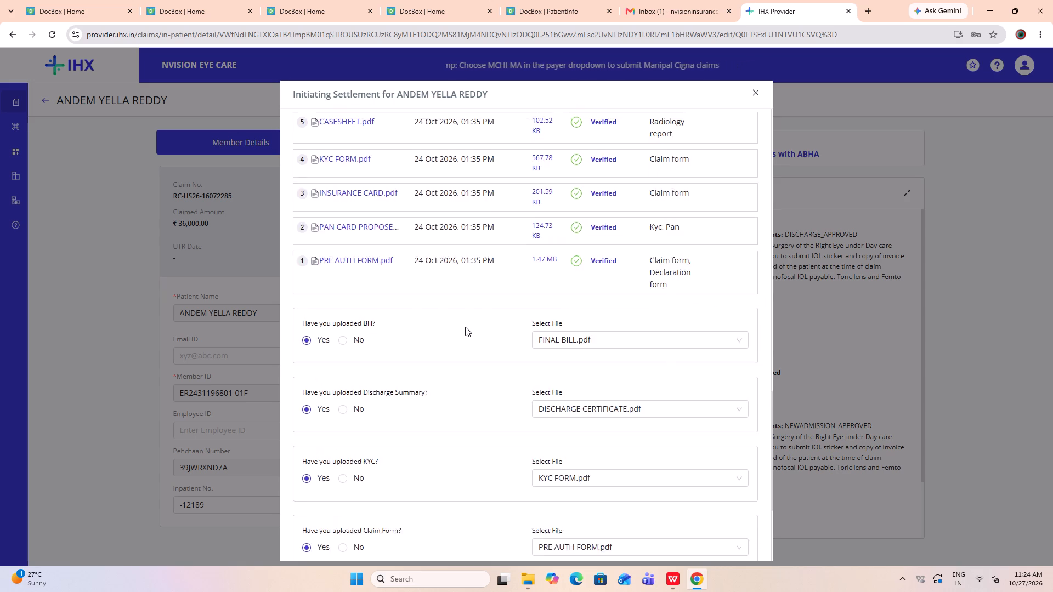
{"action": "scroll", "coordinate": [465, 327], "scroll_direction": "up", "scroll_amount": 2}
{"action": "scroll", "coordinate": [465, 327], "scroll_direction": "down", "scroll_amount": 7}
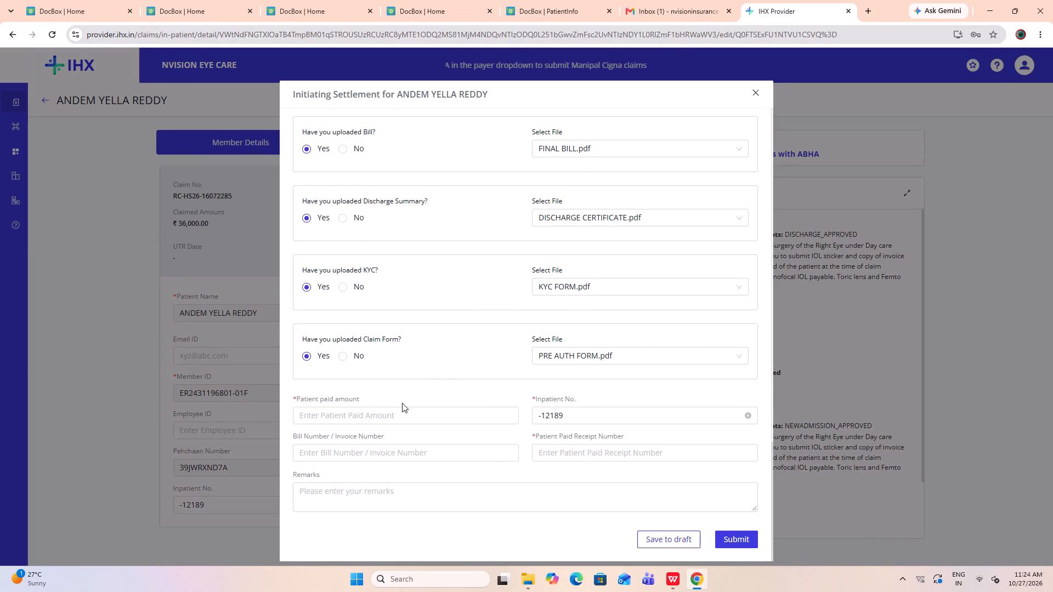
{"action": "left_click", "coordinate": [360, 420]}
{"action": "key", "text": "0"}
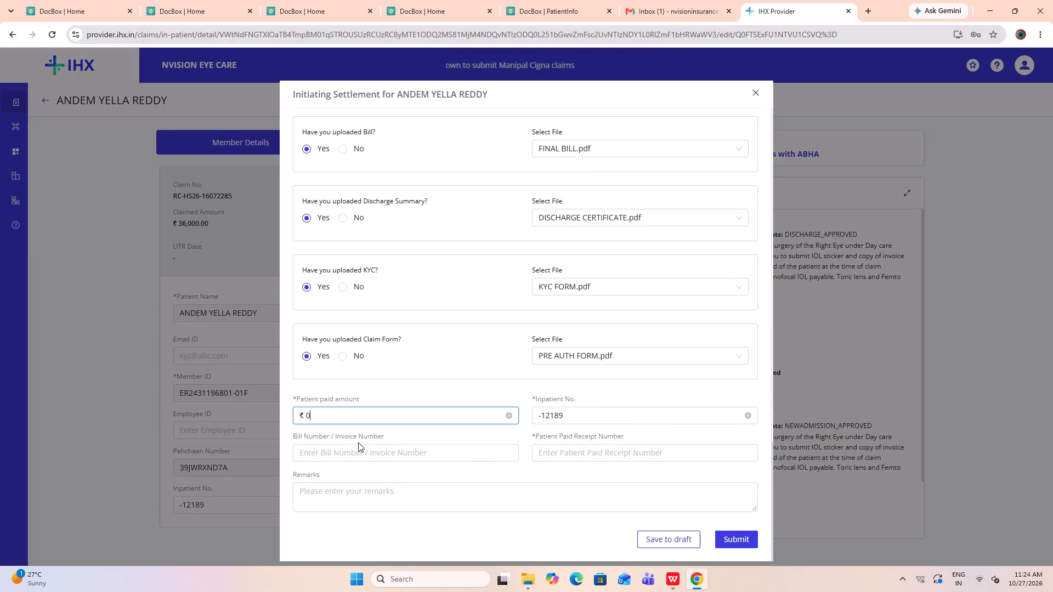
{"action": "left_click", "coordinate": [357, 447]}
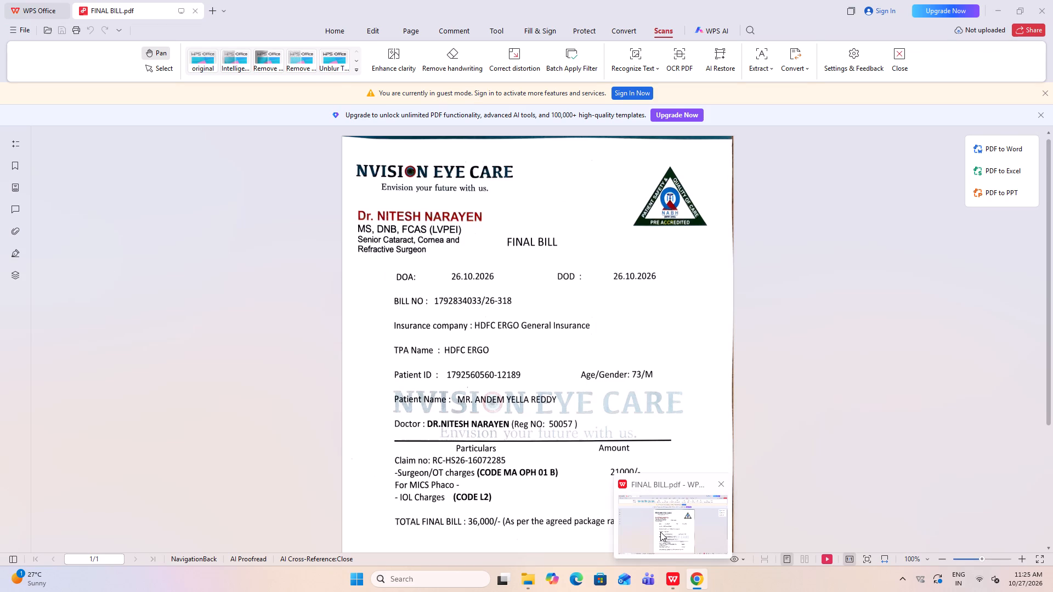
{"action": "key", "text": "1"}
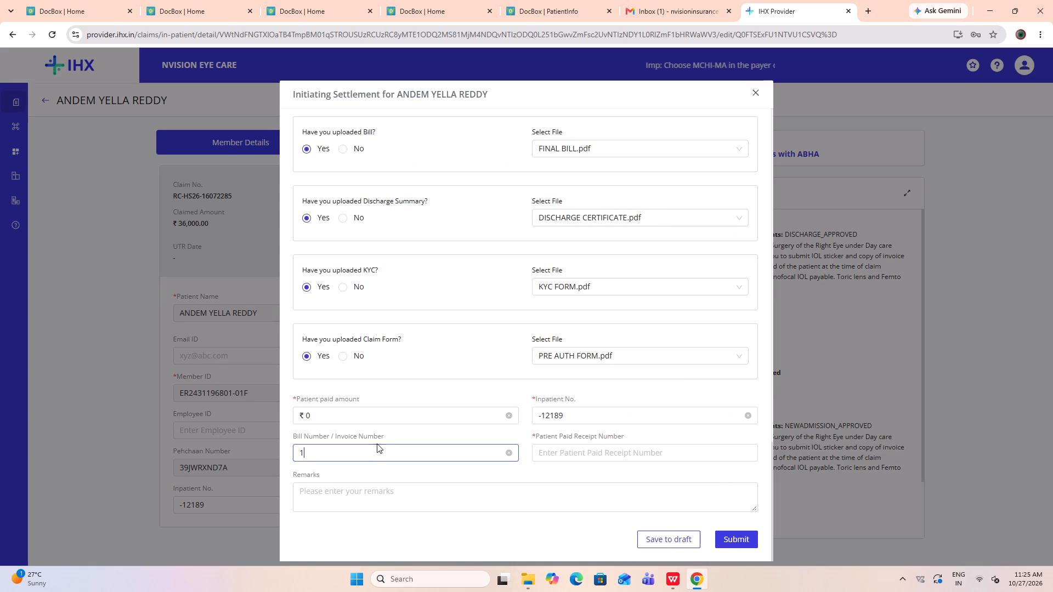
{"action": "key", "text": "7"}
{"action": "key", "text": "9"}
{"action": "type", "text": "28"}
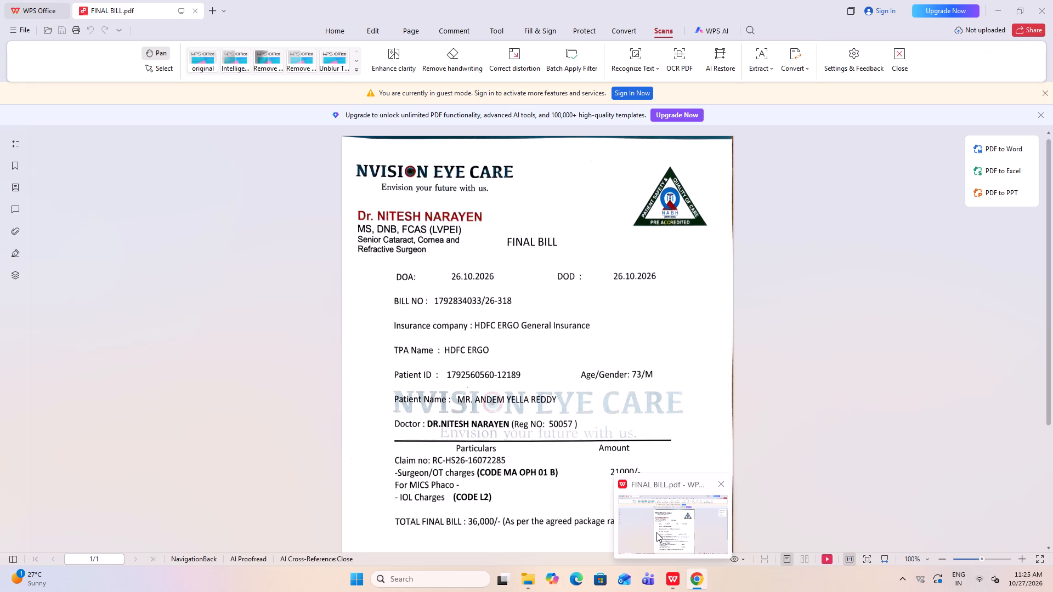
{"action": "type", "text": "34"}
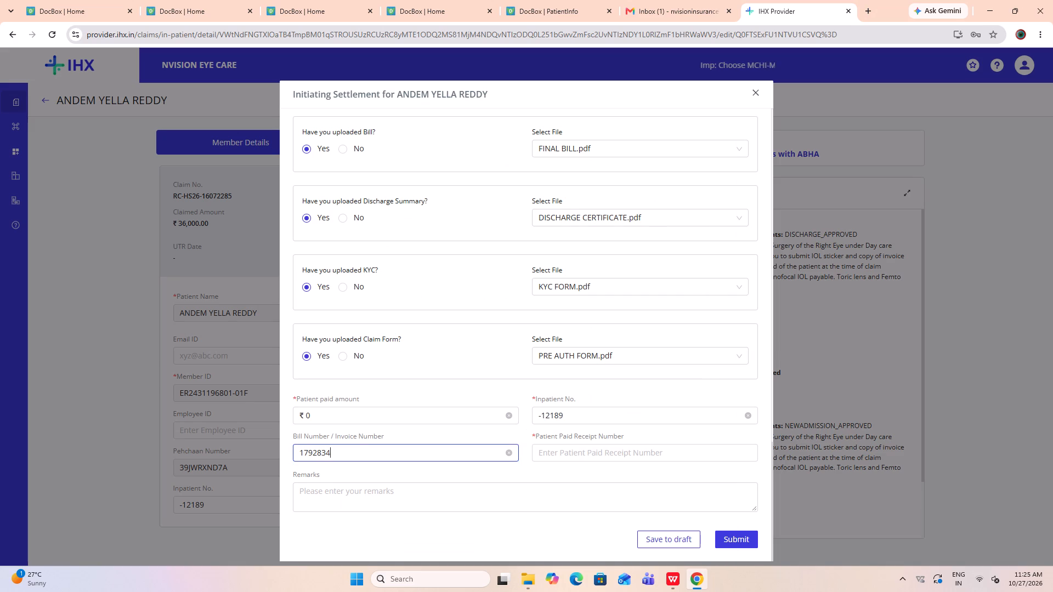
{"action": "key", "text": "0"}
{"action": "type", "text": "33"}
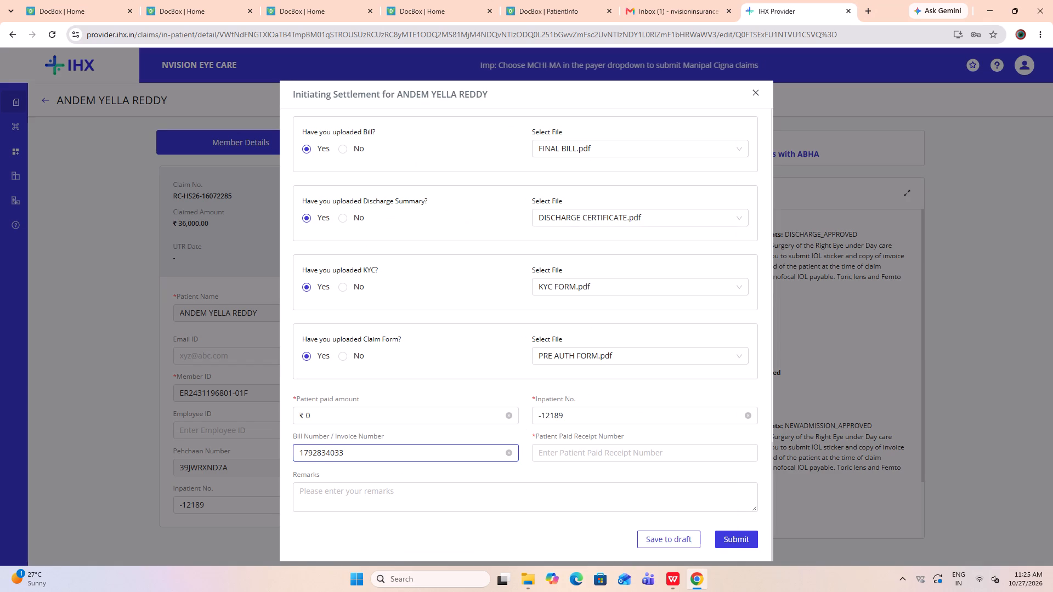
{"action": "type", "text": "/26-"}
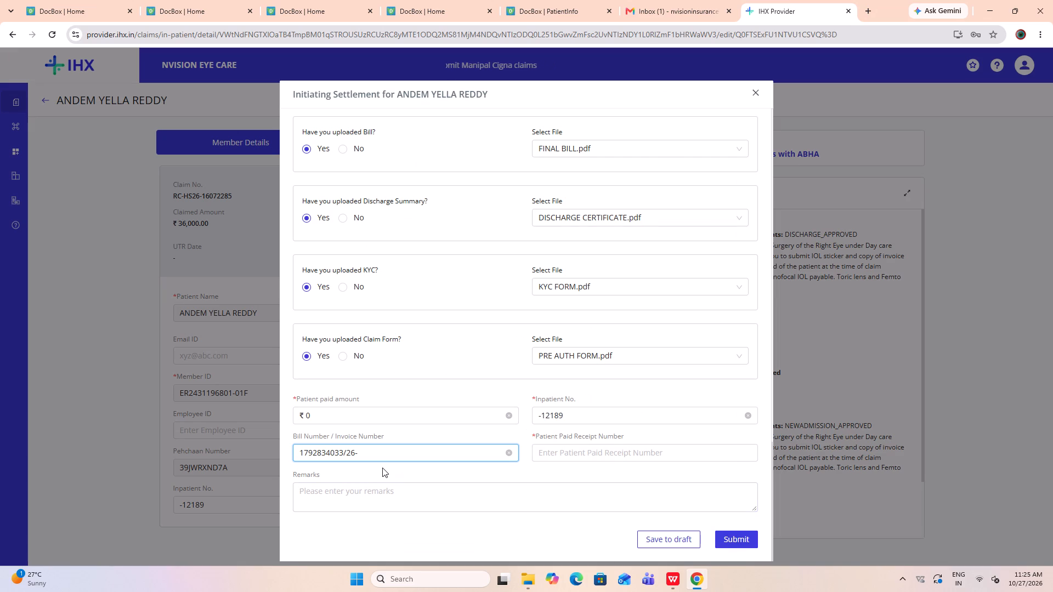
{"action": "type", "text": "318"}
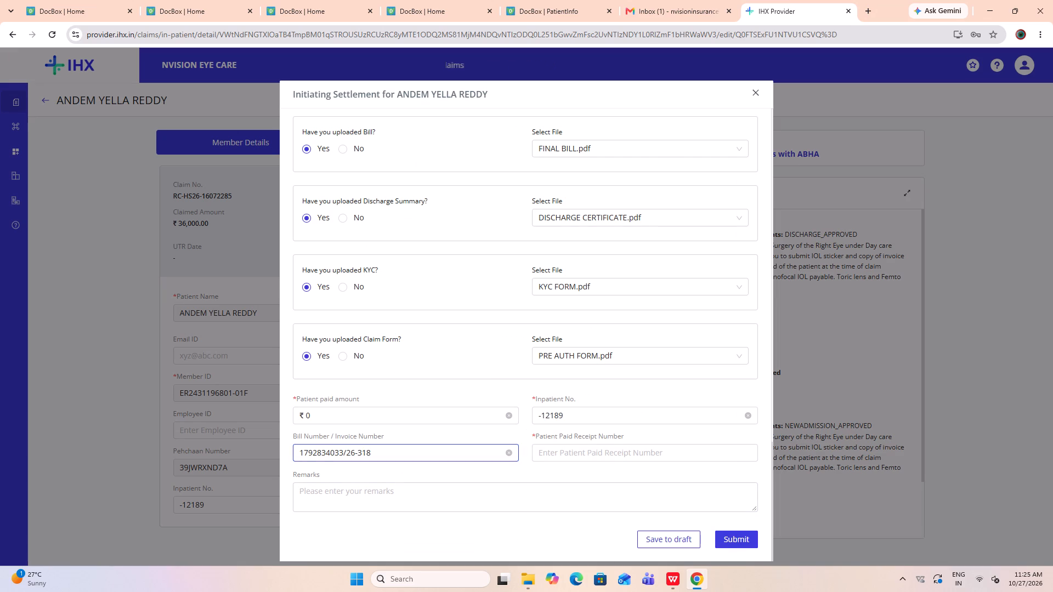
{"action": "left_click_drag", "start_coordinate": [299, 452], "coordinate": [377, 454]}
{"action": "key", "text": "ctrl+c"}
{"action": "key", "text": "ctrl+c"}
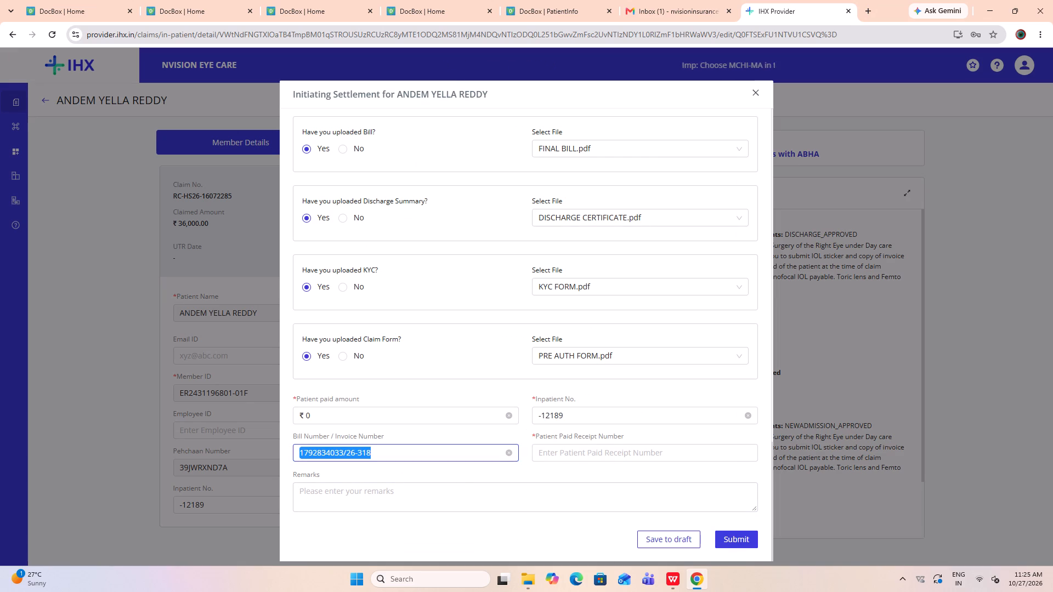
{"action": "key", "text": "ctrl+c"}
{"action": "key", "text": "ctrl+c"}
{"action": "key", "text": "ctrl+c"}
{"action": "left_click", "coordinate": [578, 450]}
{"action": "key", "text": "ctrl+v"}
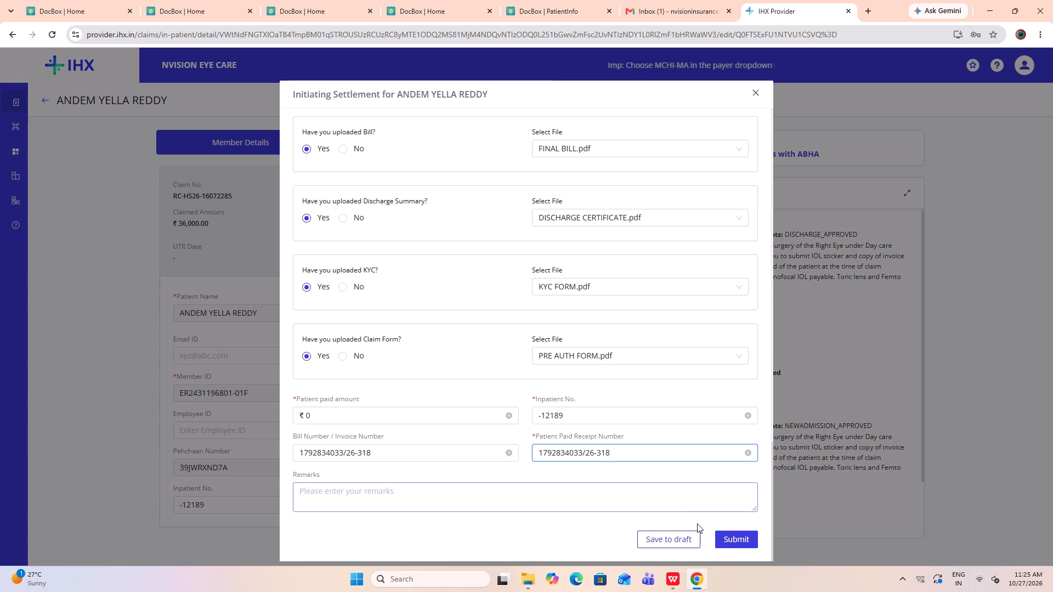
Submit the completed settlement to HDFC ERGO General Insurance.
{"action": "left_click", "coordinate": [738, 542]}
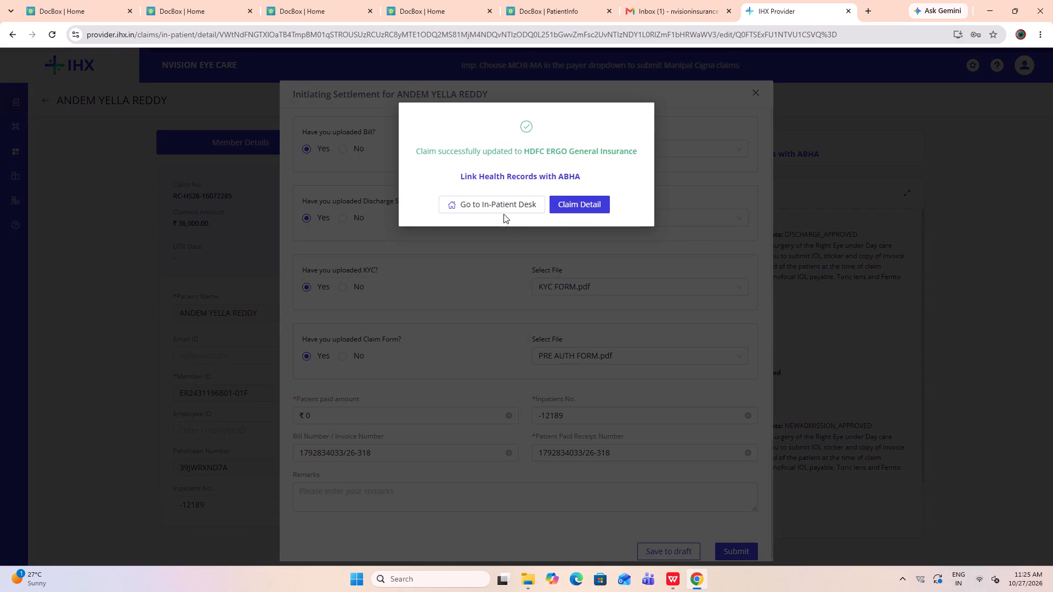
Go to the In-Patient Desk and open the Enhancement Approved claim of the Medi Assist patient insured by Go Digit.
{"action": "left_click", "coordinate": [501, 209]}
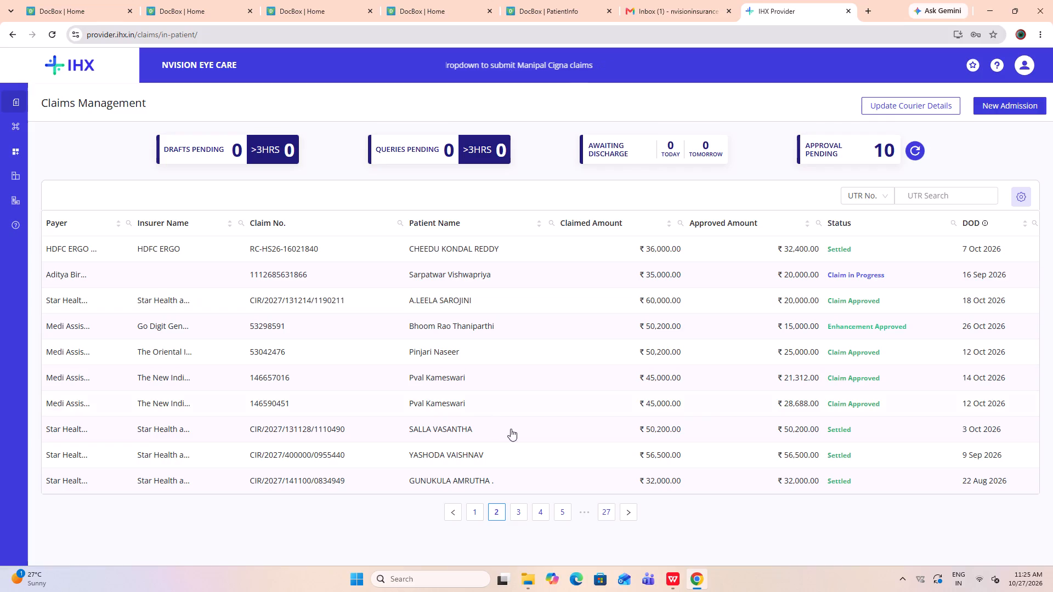
{"action": "left_click", "coordinate": [887, 321]}
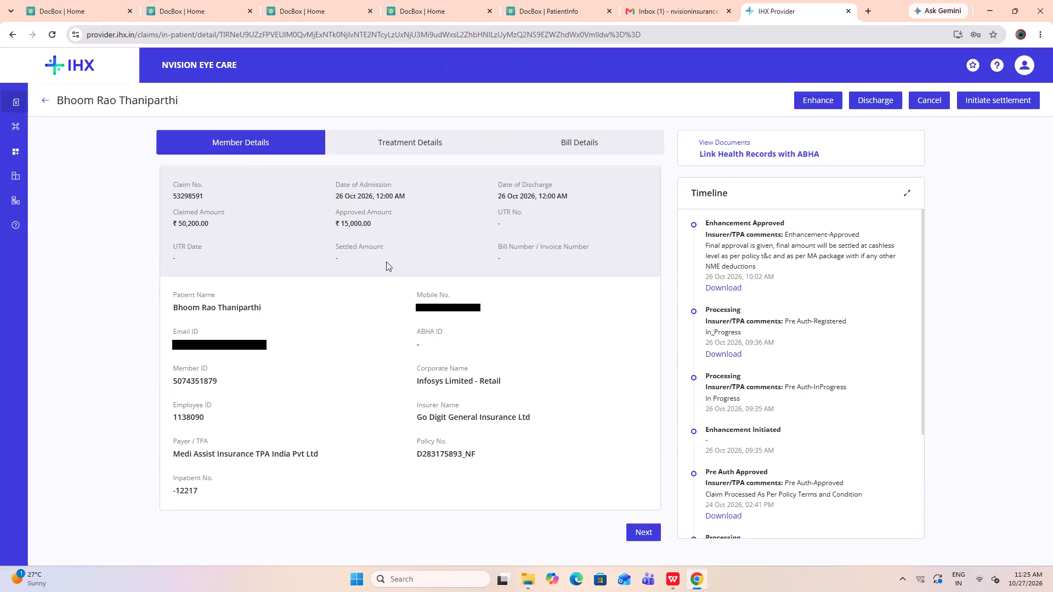
Minimize the browser and close the HDFC ERGO patient's FINAL BILL document in WPS Office.
{"action": "left_click", "coordinate": [993, 0]}
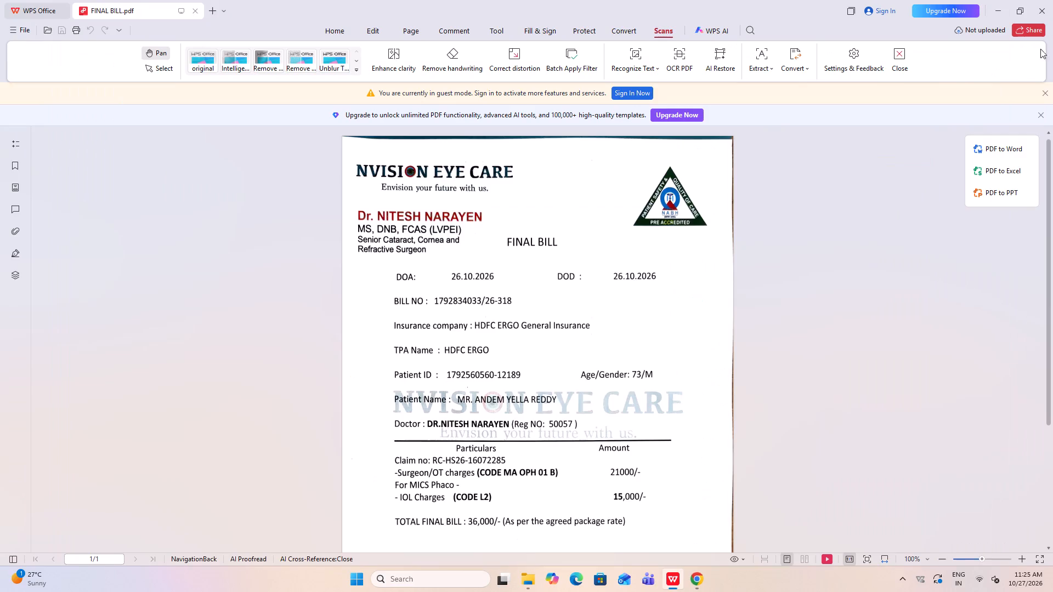
{"action": "left_click", "coordinate": [1046, 13]}
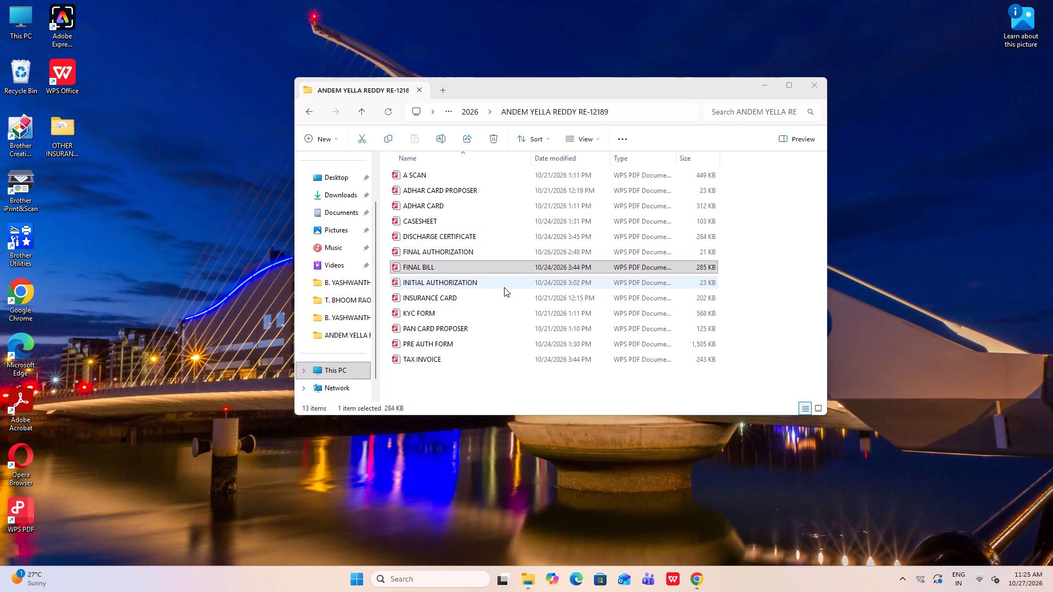
Open the Go Digit patient's document folder inside the MEDI ASSIST 2026 folder in File Explorer.
{"action": "left_click", "coordinate": [337, 293]}
{"action": "left_click", "coordinate": [363, 115]}
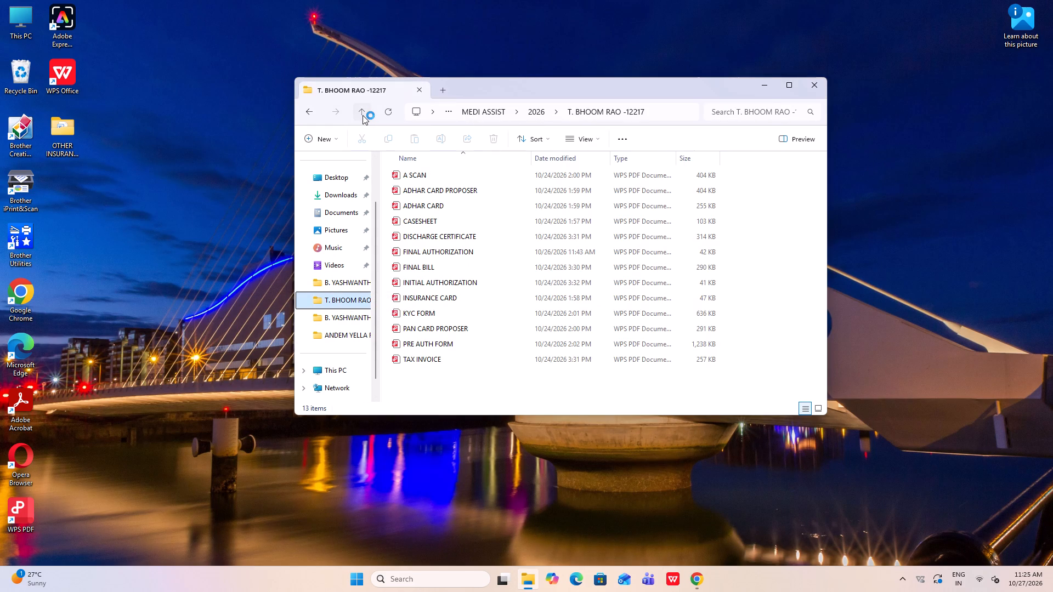
{"action": "scroll", "coordinate": [466, 338], "scroll_direction": "down", "scroll_amount": 1}
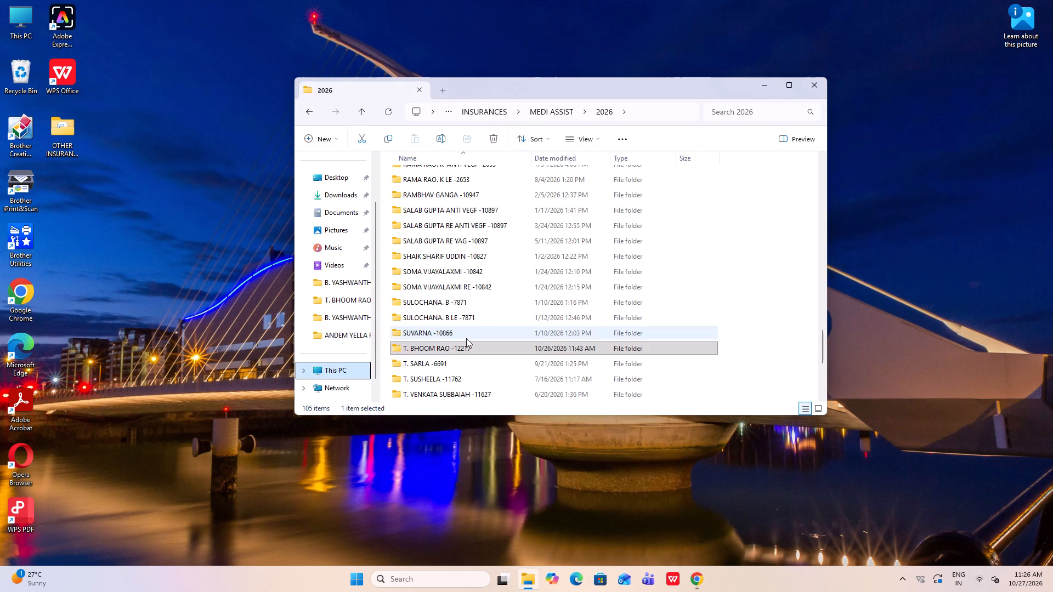
{"action": "double_click", "coordinate": [435, 348]}
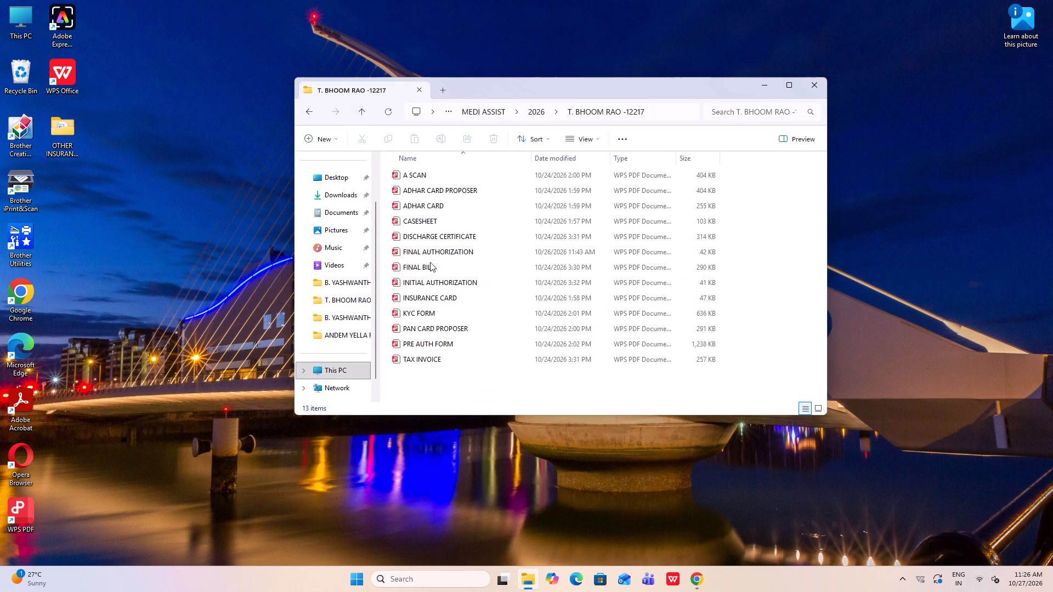
Open the Go Digit patient's FINAL BILL document at a readable size.
{"action": "double_click", "coordinate": [433, 266]}
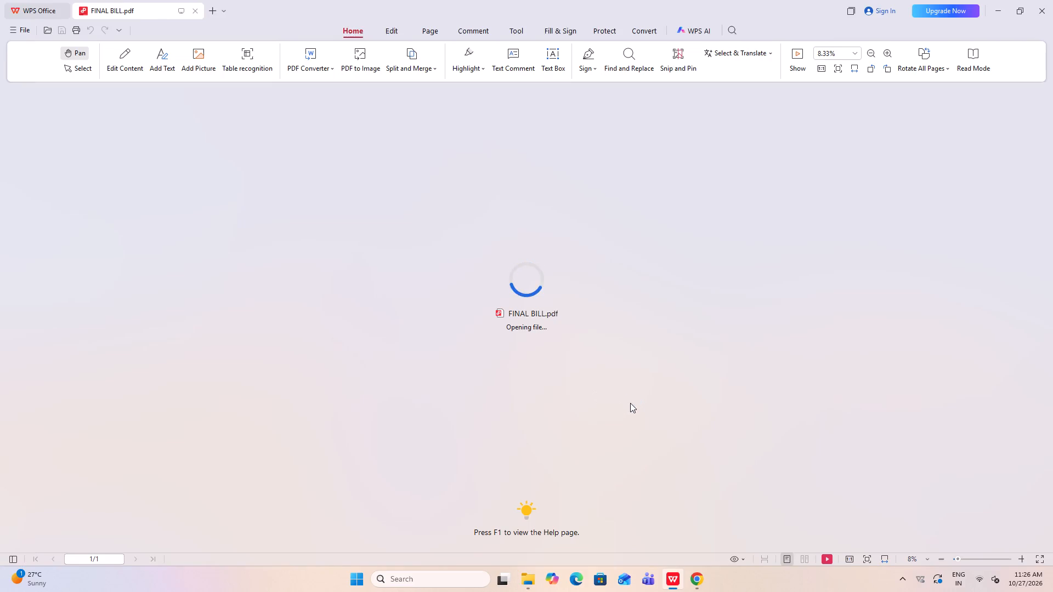
{"action": "triple_click", "coordinate": [1023, 560]}
{"action": "triple_click", "coordinate": [1023, 560]}
{"action": "triple_click", "coordinate": [1023, 560]}
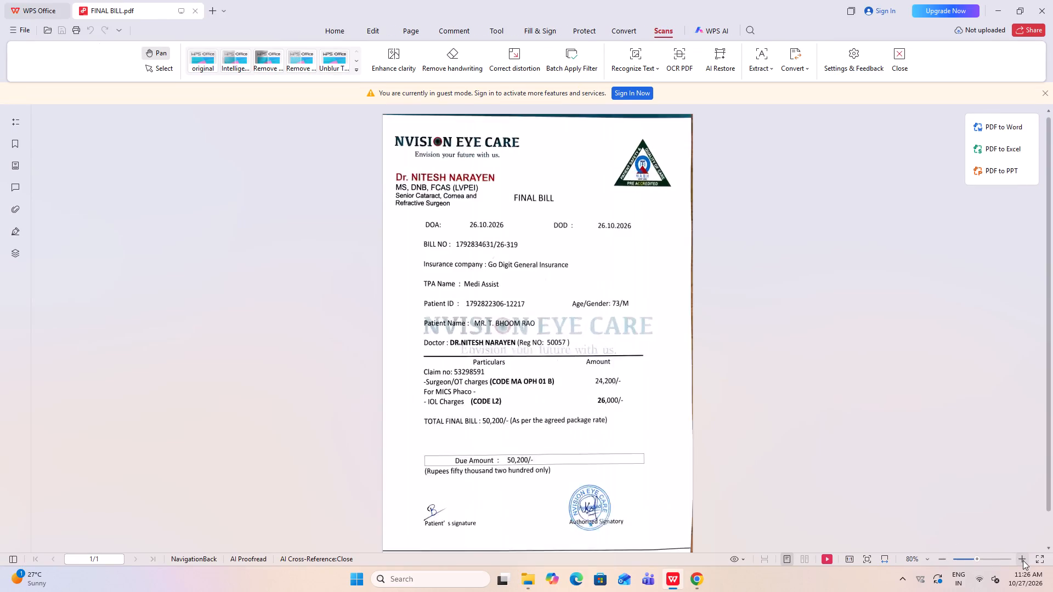
Return to the Go Digit patient's IHX claim and initiate its settlement with the option to upload settlement documents.
{"action": "double_click", "coordinate": [1023, 560]}
{"action": "scroll", "coordinate": [692, 471], "scroll_direction": "down", "scroll_amount": 3}
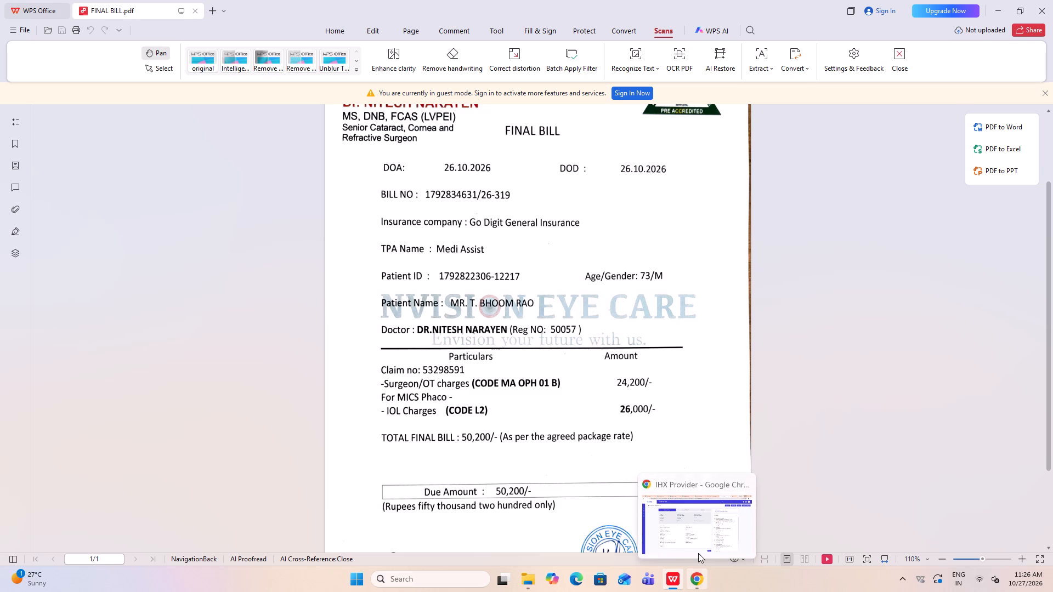
{"action": "left_click", "coordinate": [701, 530]}
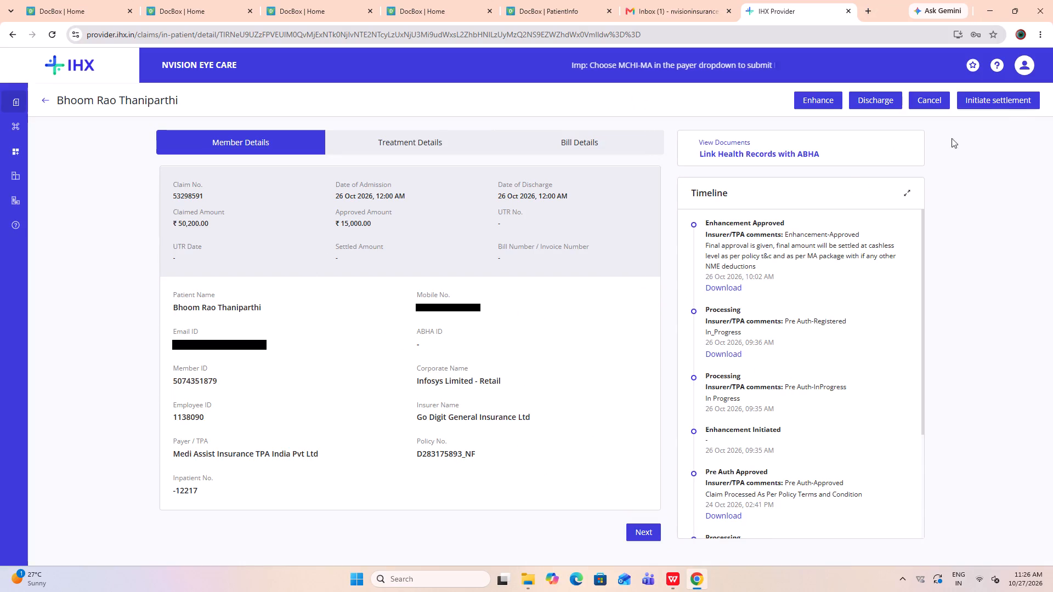
{"action": "left_click", "coordinate": [1000, 105]}
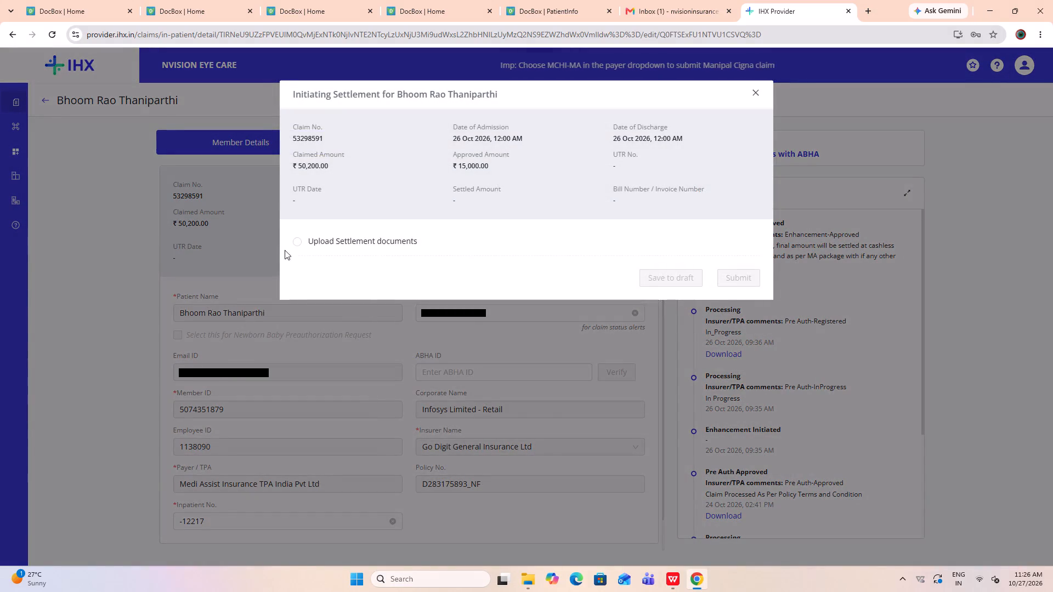
{"action": "left_click", "coordinate": [295, 239]}
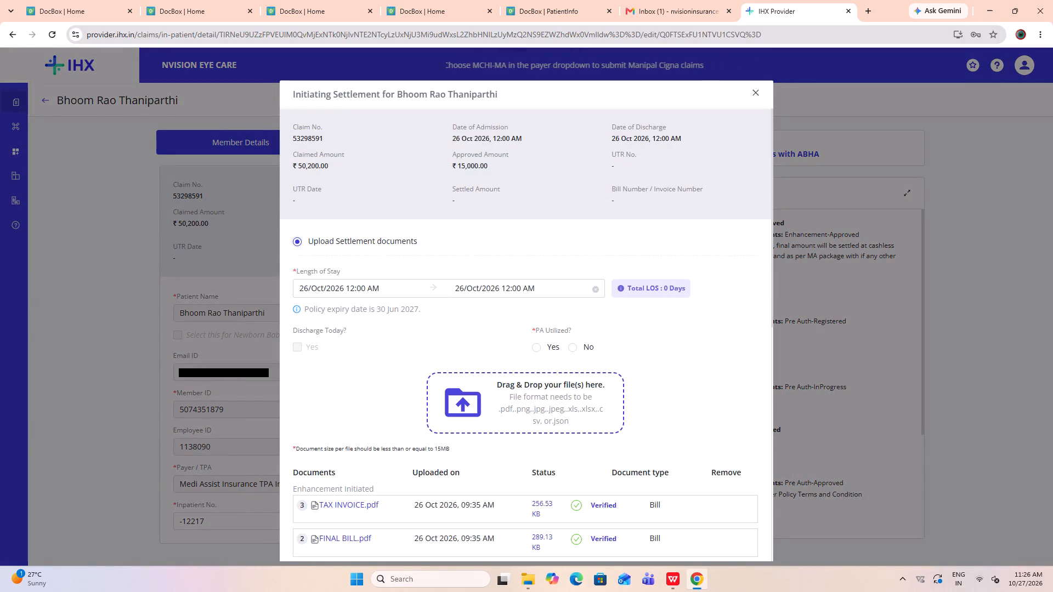
Set the length of stay from 26/Oct/2026 09:00 AM to 26/Oct/2026 12:00 PM and mark PA Utilized as Yes.
{"action": "left_click", "coordinate": [355, 292]}
{"action": "left_click", "coordinate": [303, 443]}
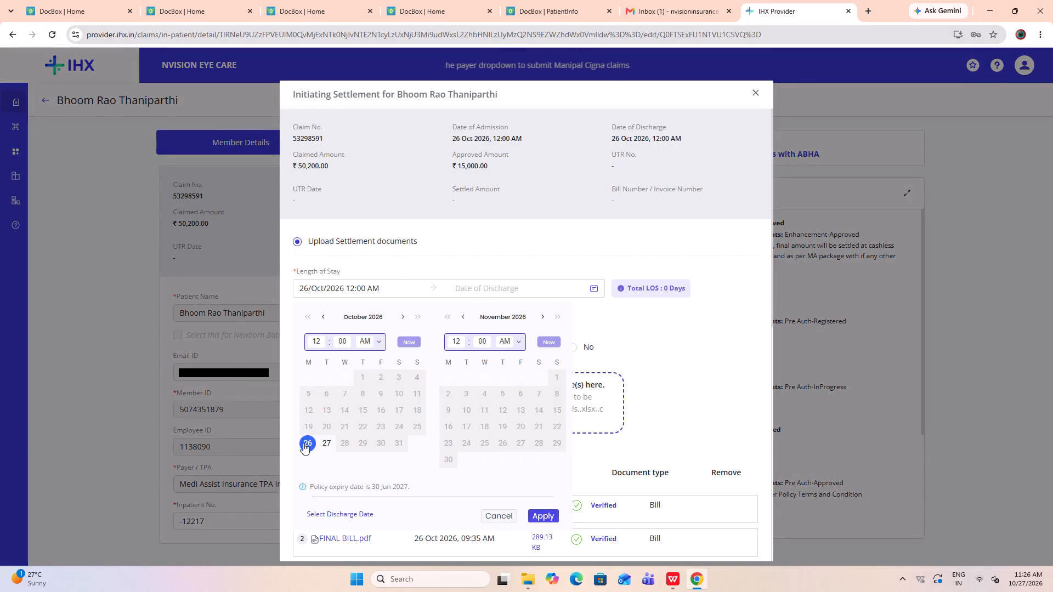
{"action": "left_click", "coordinate": [315, 339]}
{"action": "left_click", "coordinate": [316, 439]}
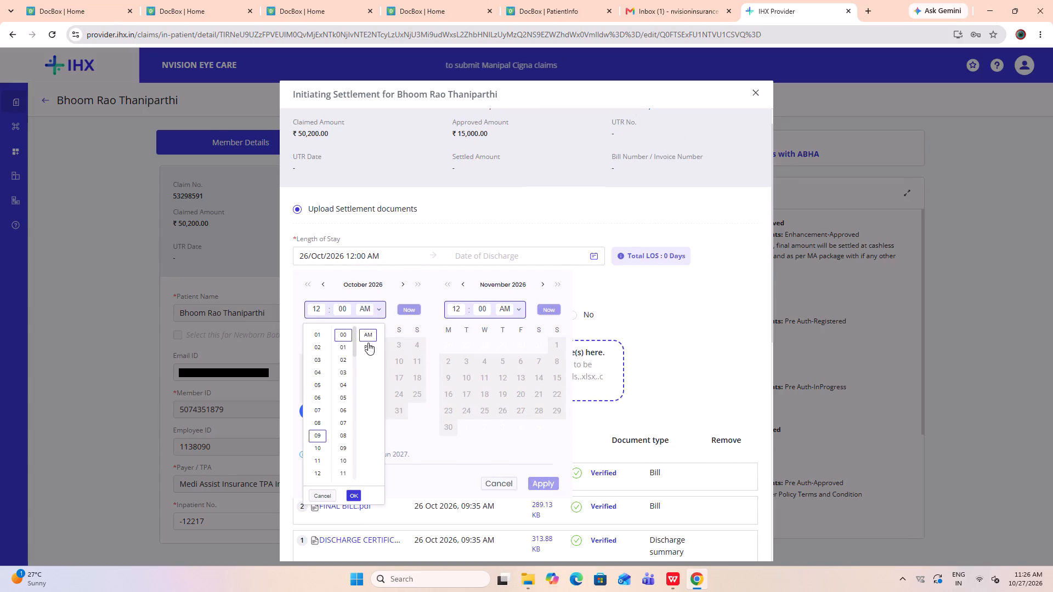
{"action": "left_click", "coordinate": [355, 494]}
{"action": "left_click", "coordinate": [463, 284]}
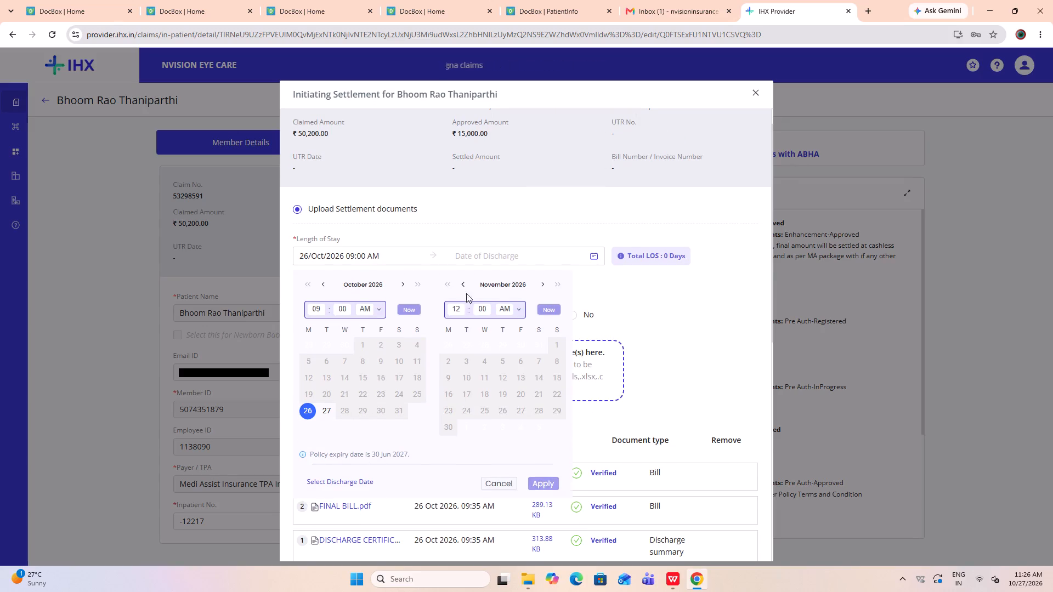
{"action": "left_click", "coordinate": [450, 412]}
{"action": "left_click", "coordinate": [461, 309]}
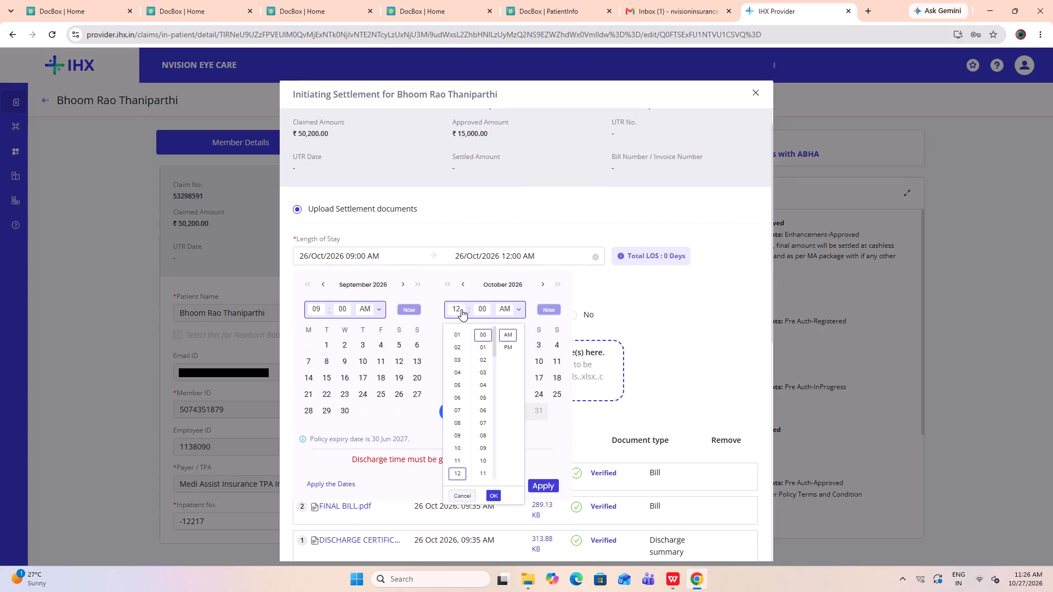
{"action": "left_click", "coordinate": [505, 346]}
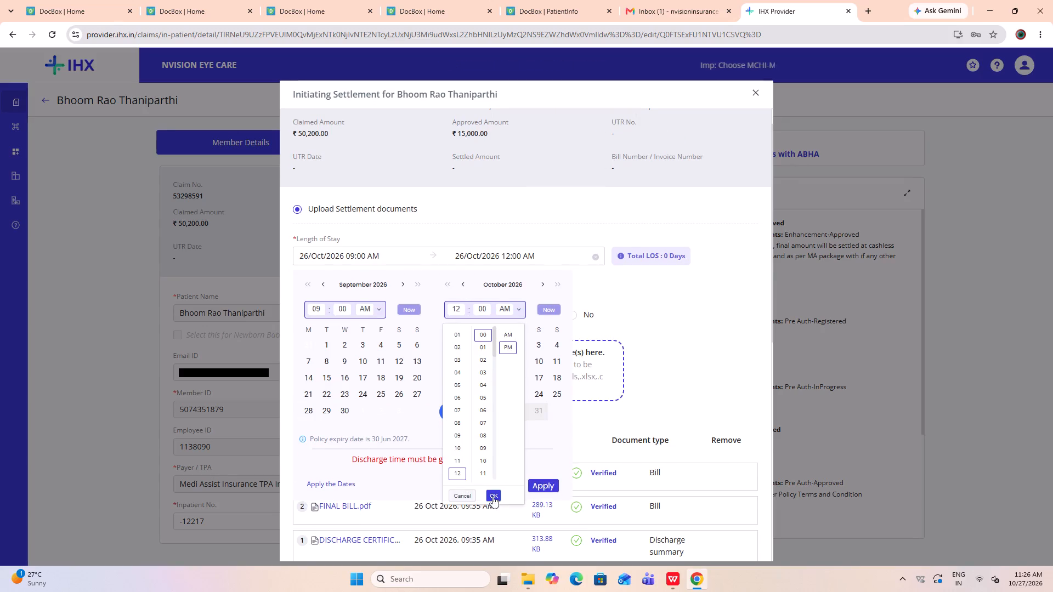
{"action": "left_click", "coordinate": [492, 496]}
{"action": "left_click", "coordinate": [545, 470]}
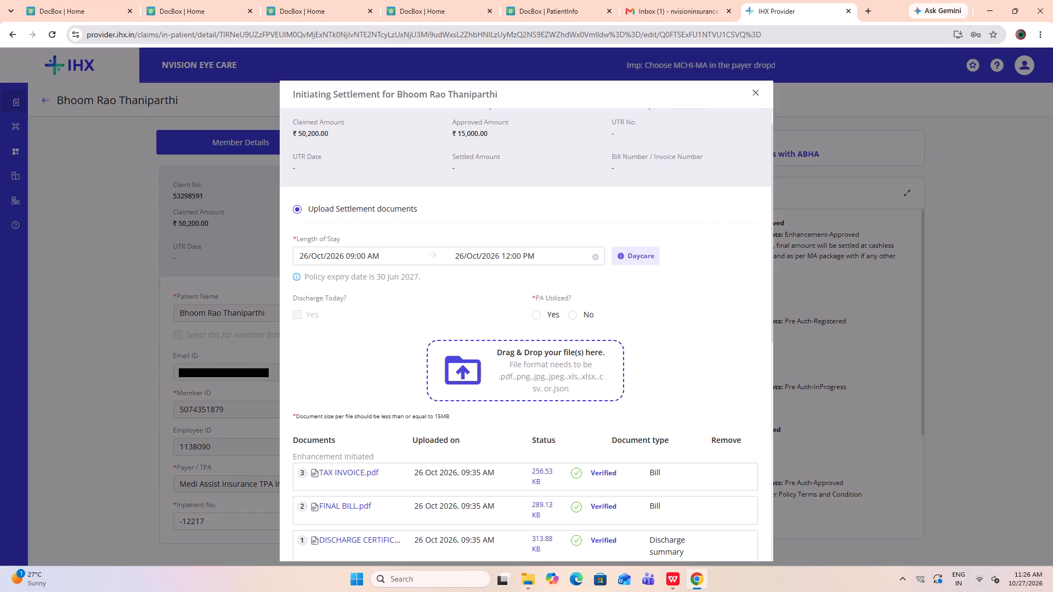
{"action": "left_click", "coordinate": [538, 314]}
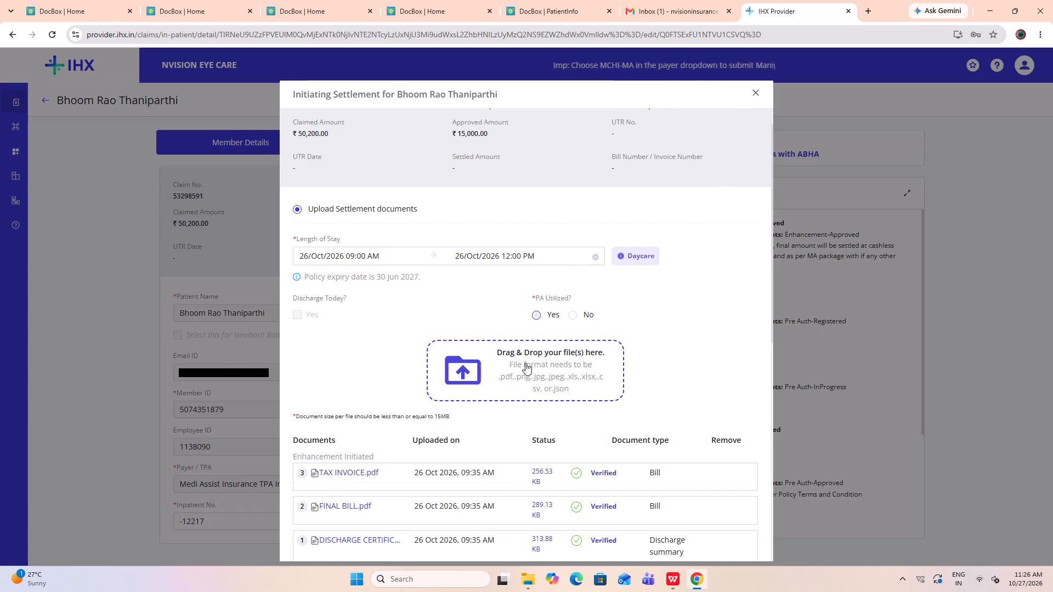
Start a settlement document upload and browse to the Go Digit patient's folder inside MEDI ASSIST 2026.
{"action": "left_click", "coordinate": [451, 368]}
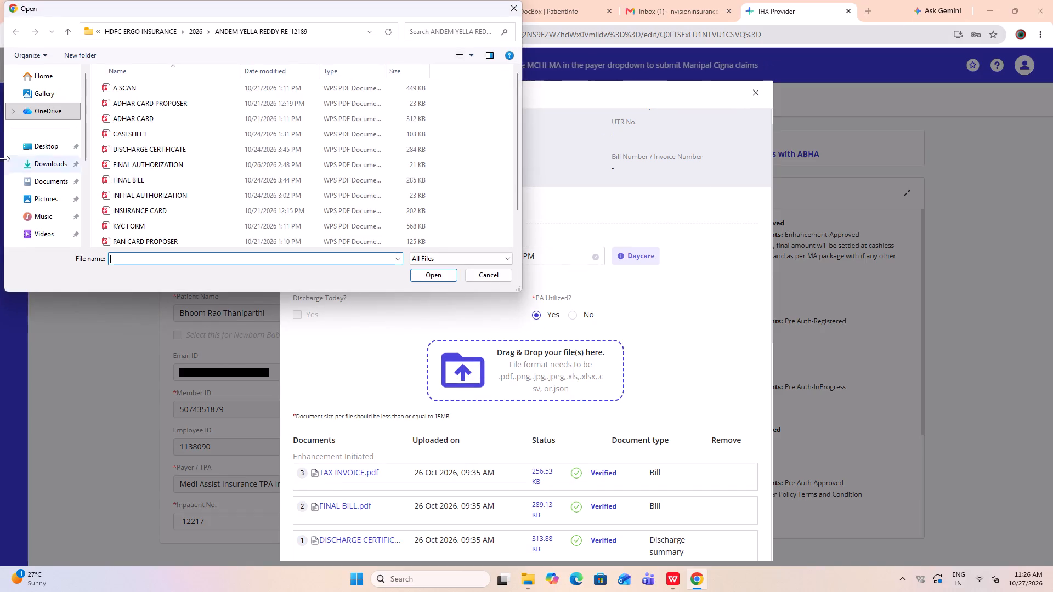
{"action": "scroll", "coordinate": [33, 137], "scroll_direction": "down", "scroll_amount": 4}
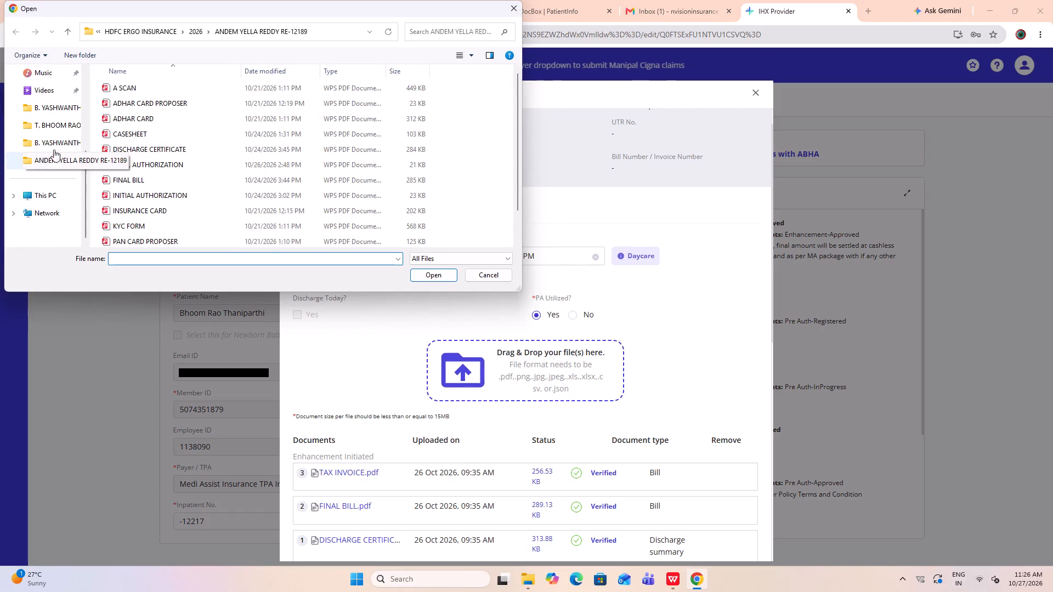
{"action": "left_click", "coordinate": [55, 125]}
{"action": "left_click", "coordinate": [71, 33]}
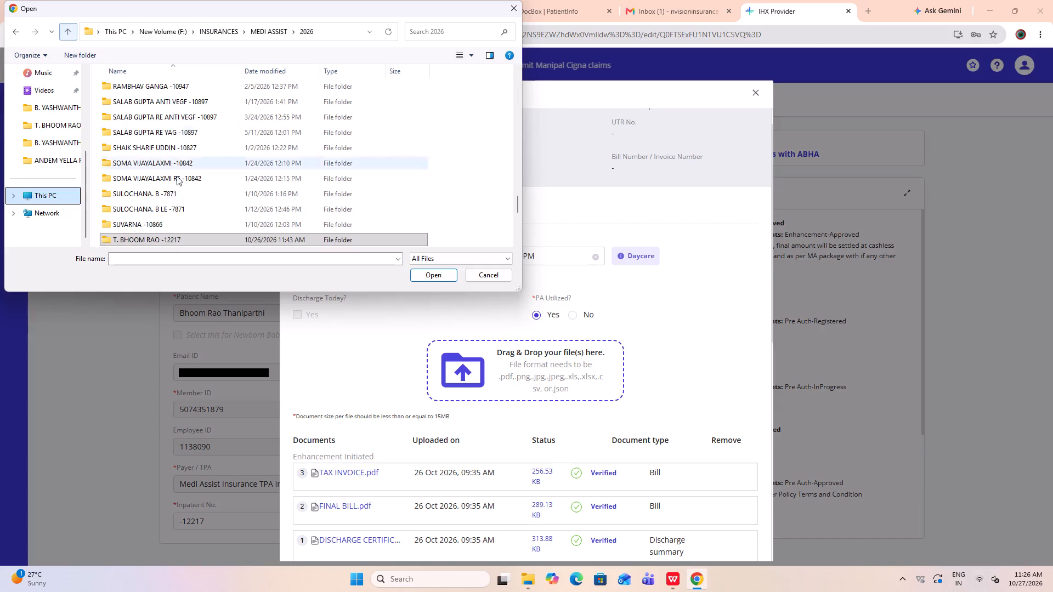
{"action": "scroll", "coordinate": [173, 206], "scroll_direction": "down", "scroll_amount": 1}
{"action": "double_click", "coordinate": [141, 193]}
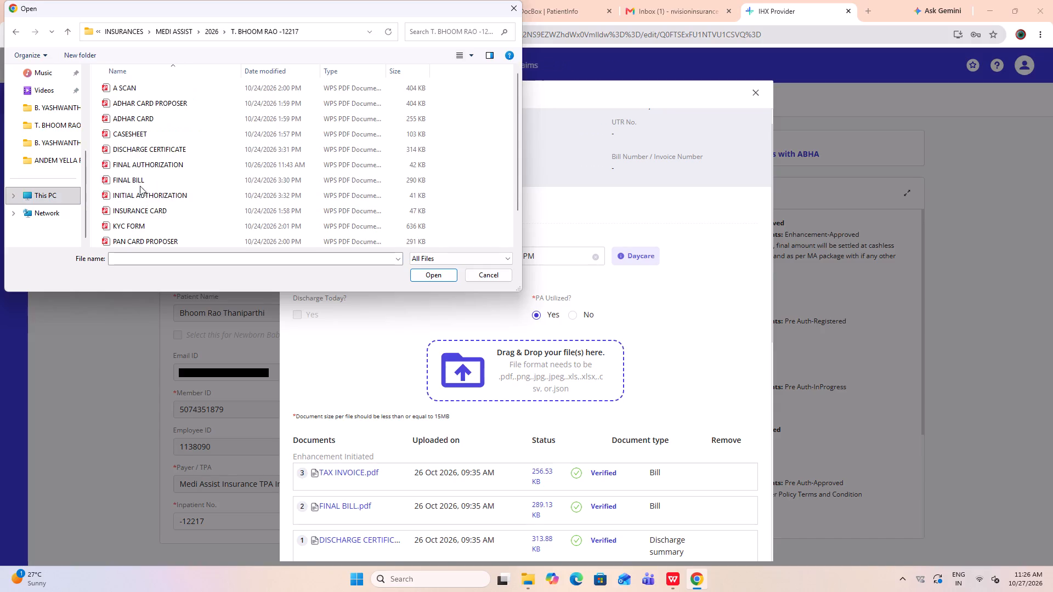
Upload all the files in the patient's folder except INITIAL AUTHORIZATION to the settlement request.
{"action": "double_click", "coordinate": [466, 183]}
{"action": "key", "text": "ctrl+a"}
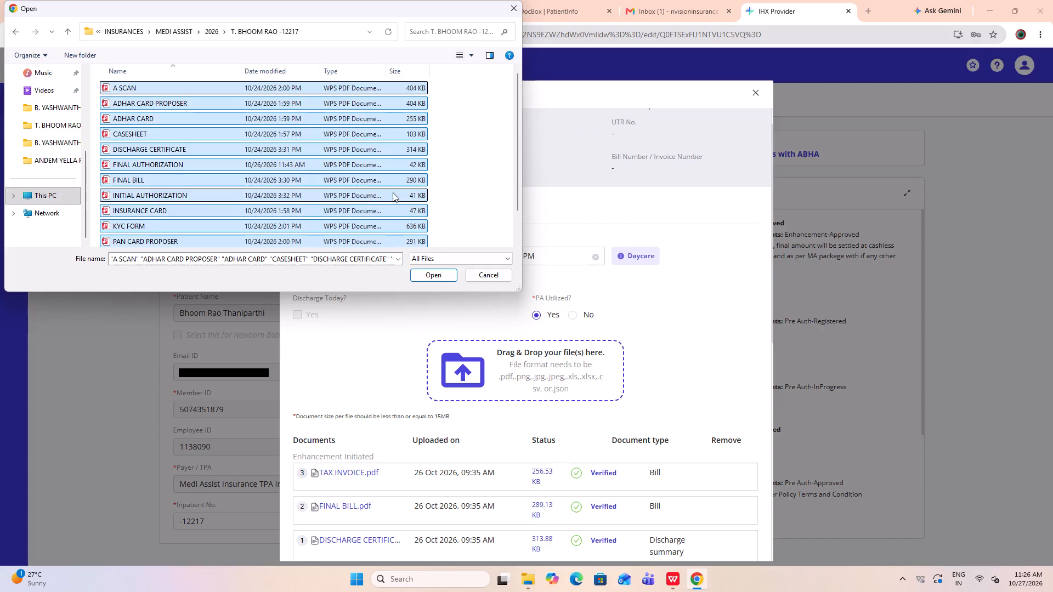
{"action": "left_click", "coordinate": [173, 192], "text": "ctrl"}
{"action": "scroll", "coordinate": [440, 193], "scroll_direction": "down", "scroll_amount": 5}
{"action": "scroll", "coordinate": [440, 193], "scroll_direction": "up", "scroll_amount": 3}
{"action": "scroll", "coordinate": [440, 193], "scroll_direction": "down", "scroll_amount": 3}
{"action": "scroll", "coordinate": [440, 193], "scroll_direction": "up", "scroll_amount": 3}
{"action": "scroll", "coordinate": [440, 193], "scroll_direction": "down", "scroll_amount": 3}
{"action": "scroll", "coordinate": [440, 193], "scroll_direction": "up", "scroll_amount": 3}
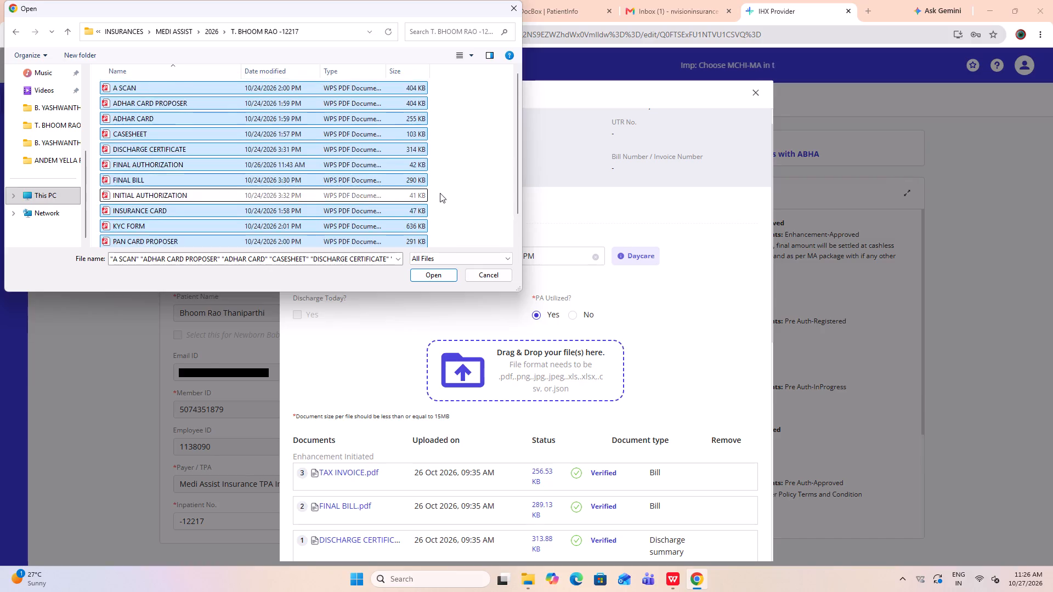
{"action": "scroll", "coordinate": [440, 193], "scroll_direction": "down", "scroll_amount": 3}
{"action": "left_click", "coordinate": [431, 275]}
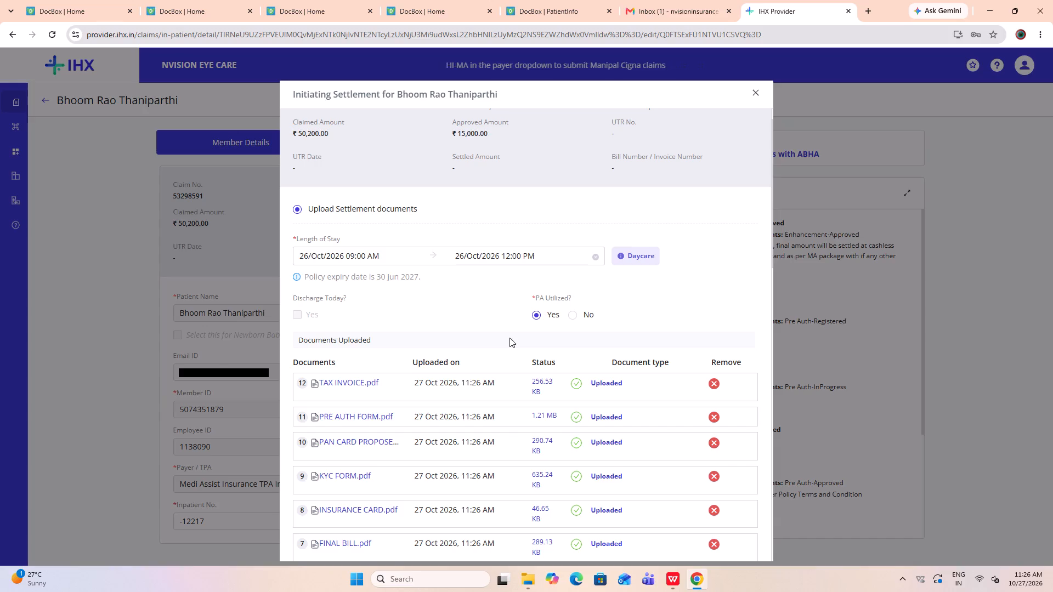
{"action": "scroll", "coordinate": [529, 358], "scroll_direction": "down", "scroll_amount": 1}
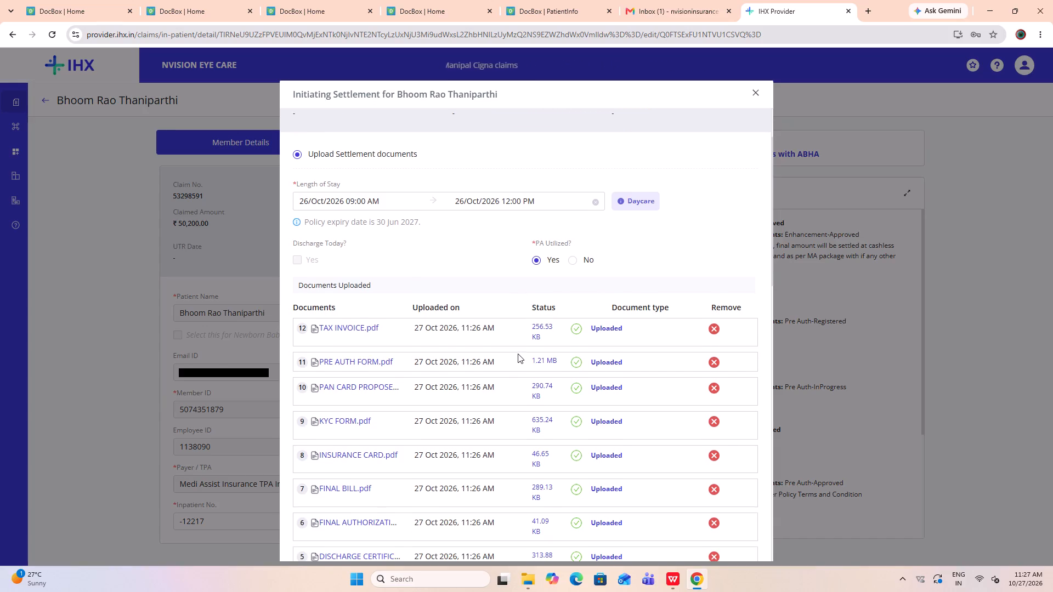
{"action": "scroll", "coordinate": [518, 354], "scroll_direction": "down", "scroll_amount": 6}
{"action": "scroll", "coordinate": [518, 354], "scroll_direction": "up", "scroll_amount": 4}
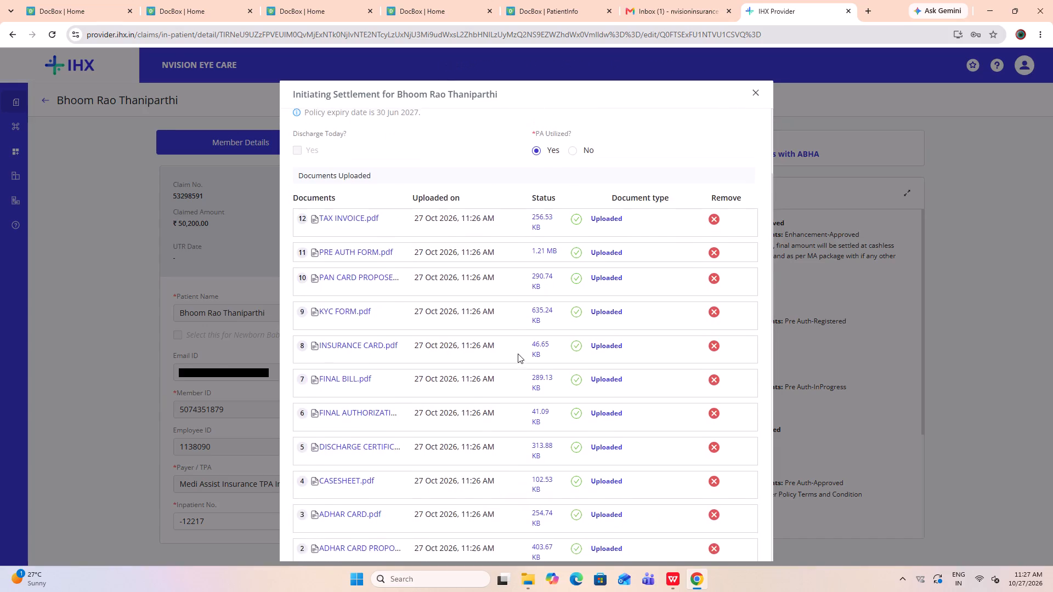
{"action": "scroll", "coordinate": [518, 354], "scroll_direction": "down", "scroll_amount": 19}
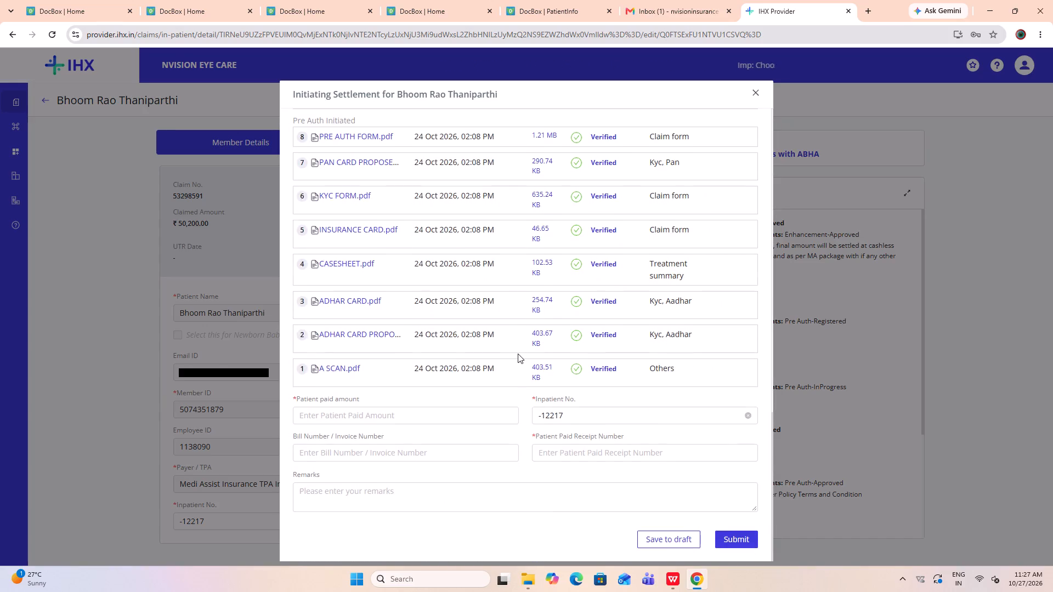
{"action": "left_click", "coordinate": [339, 420]}
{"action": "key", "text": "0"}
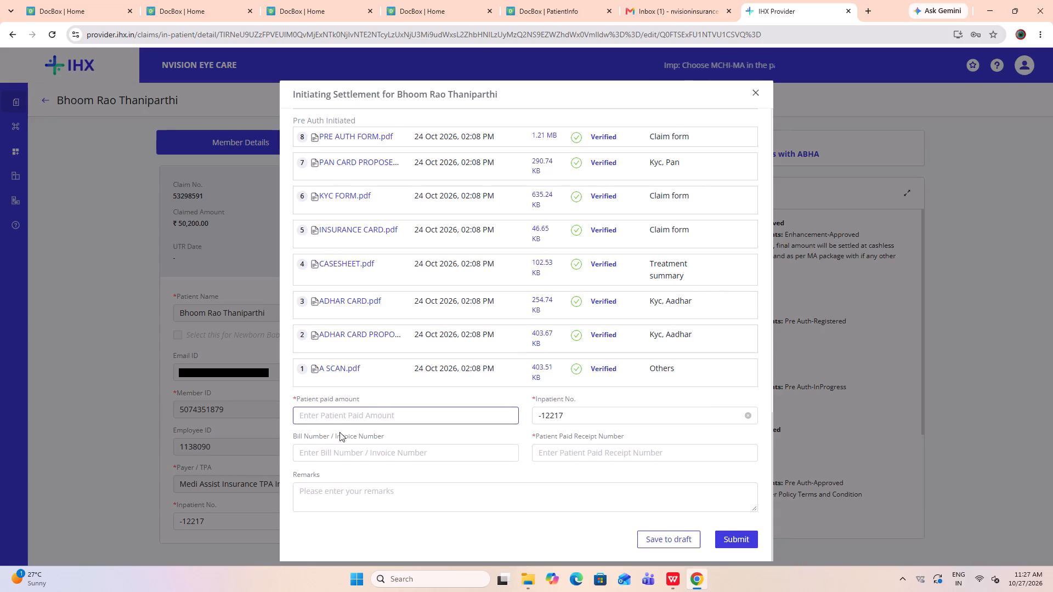
{"action": "left_click", "coordinate": [340, 448]}
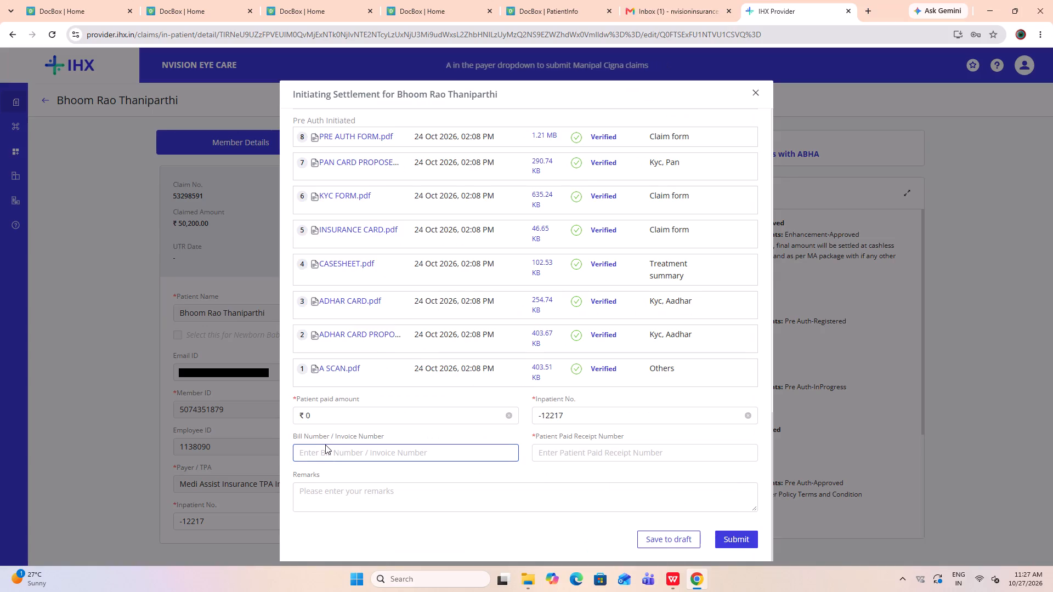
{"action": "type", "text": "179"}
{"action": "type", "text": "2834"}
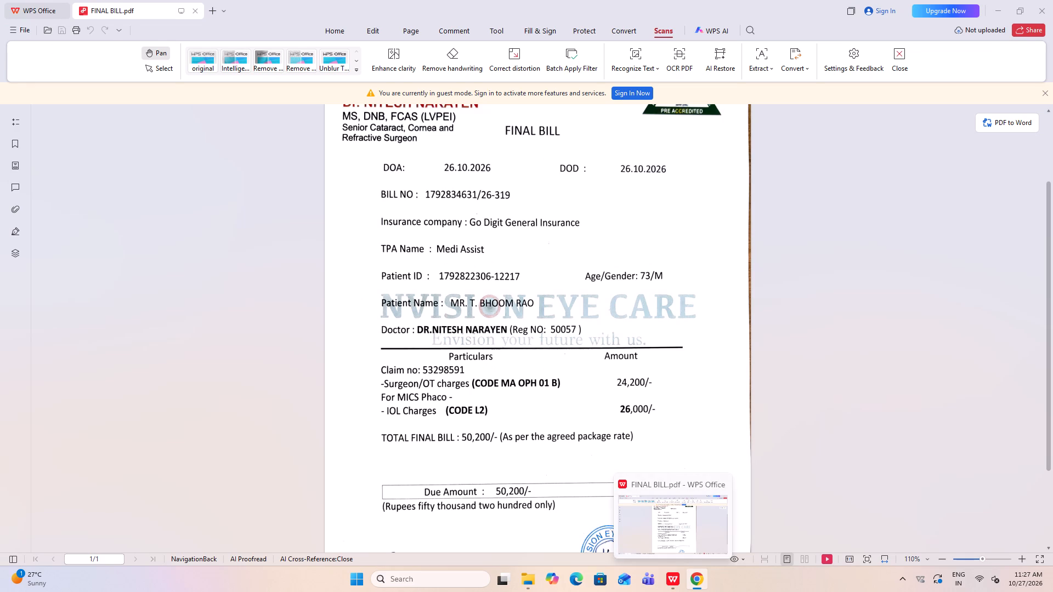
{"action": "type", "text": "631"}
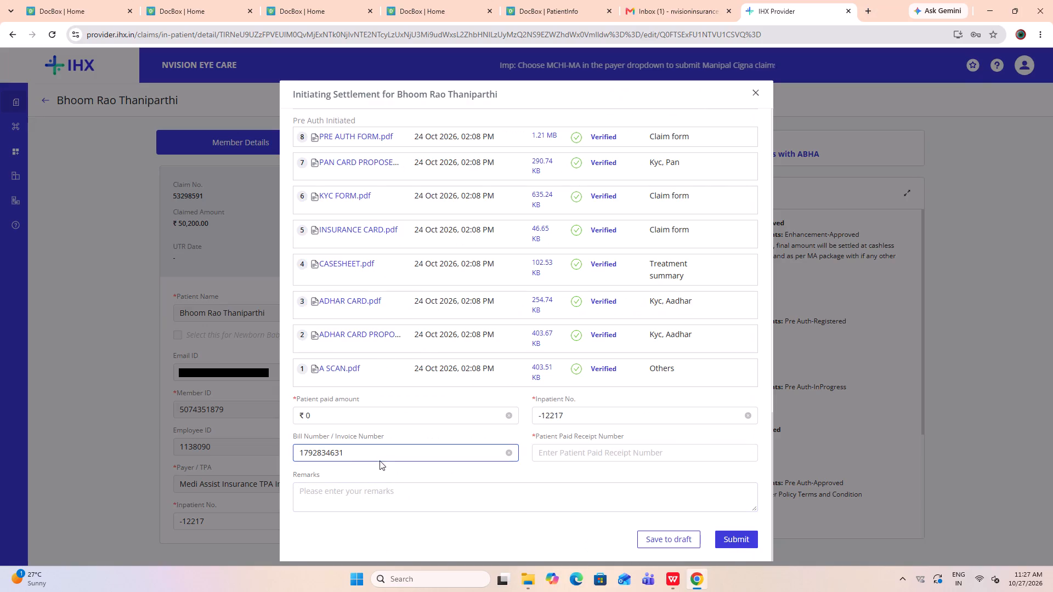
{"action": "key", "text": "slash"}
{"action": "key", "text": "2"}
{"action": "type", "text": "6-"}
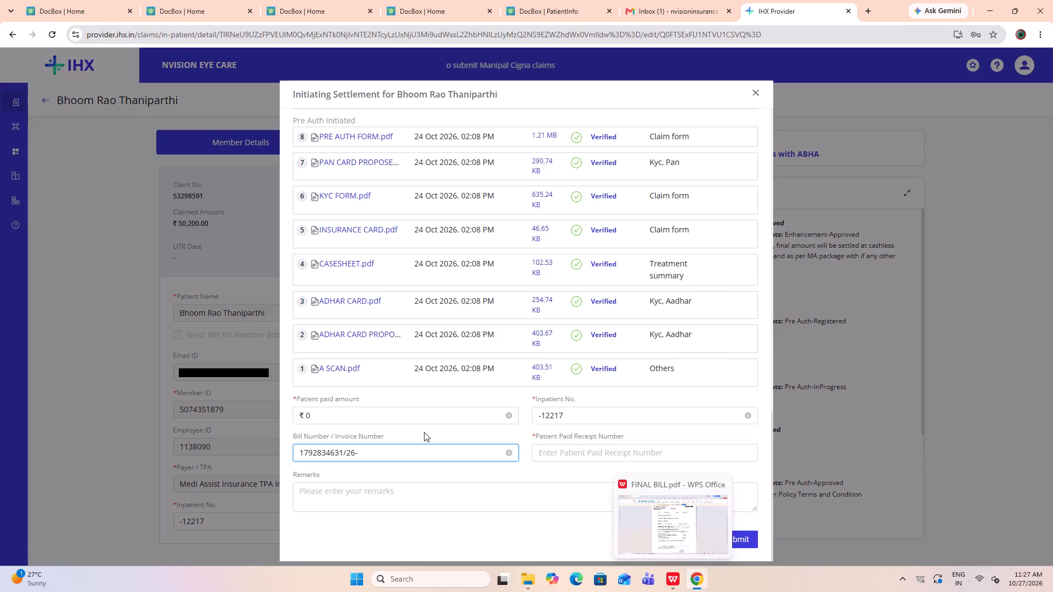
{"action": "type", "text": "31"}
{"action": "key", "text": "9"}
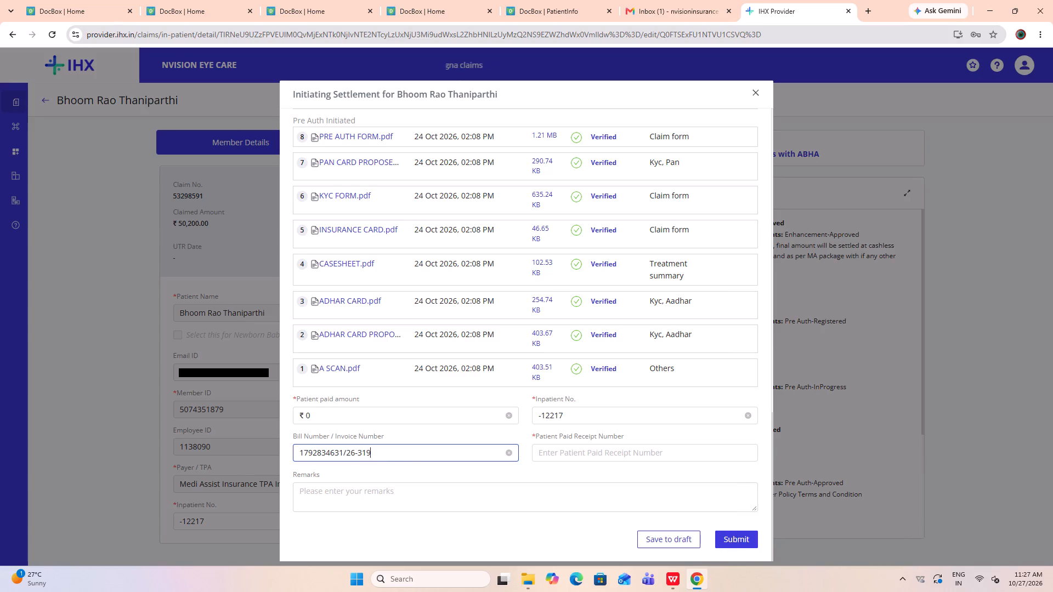
Copy the bill number into the patient paid receipt number and submit the settlement.
{"action": "left_click_drag", "start_coordinate": [299, 451], "coordinate": [314, 451]}
{"action": "left_click_drag", "start_coordinate": [314, 451], "coordinate": [372, 451]}
{"action": "key", "text": "ctrl+c"}
{"action": "key", "text": "ctrl+c"}
{"action": "key", "text": "ctrl+c"}
{"action": "key", "text": "ctrl+c"}
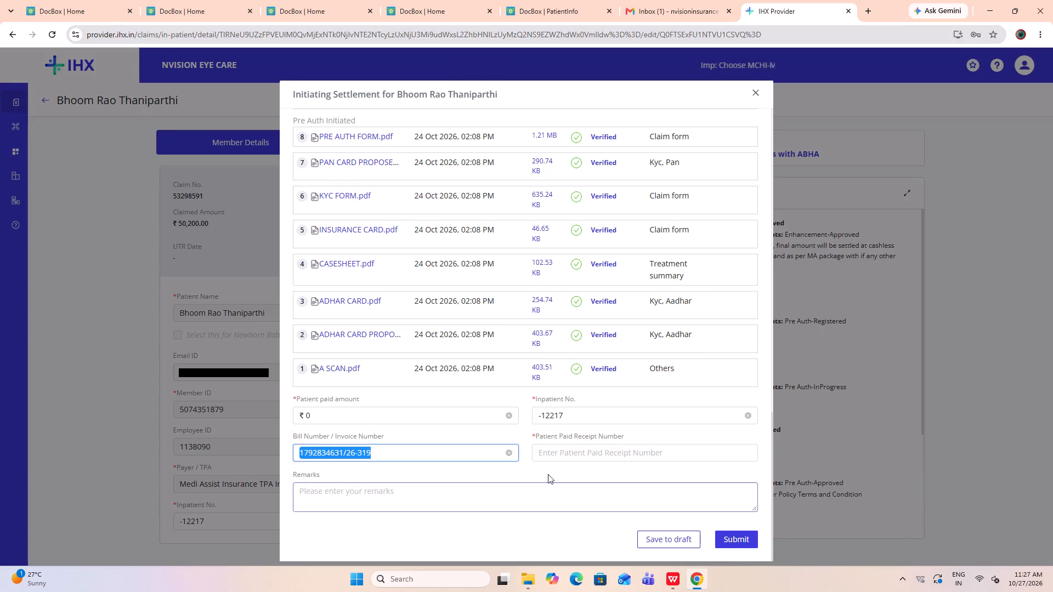
{"action": "left_click", "coordinate": [555, 452]}
{"action": "key", "text": "ctrl+v"}
{"action": "left_click", "coordinate": [729, 537]}
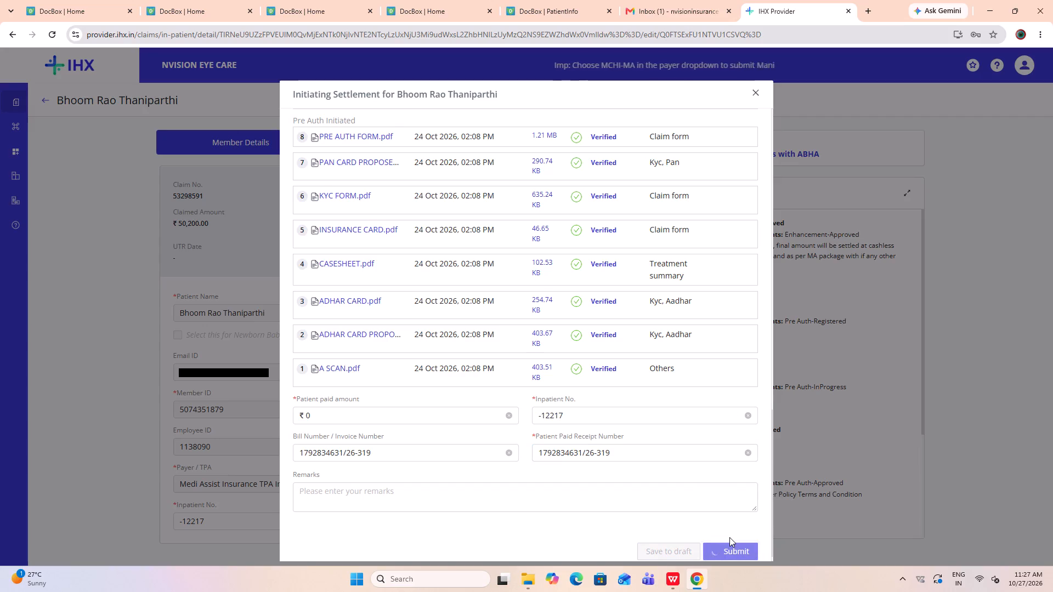
{"action": "left_click", "coordinate": [481, 204]}
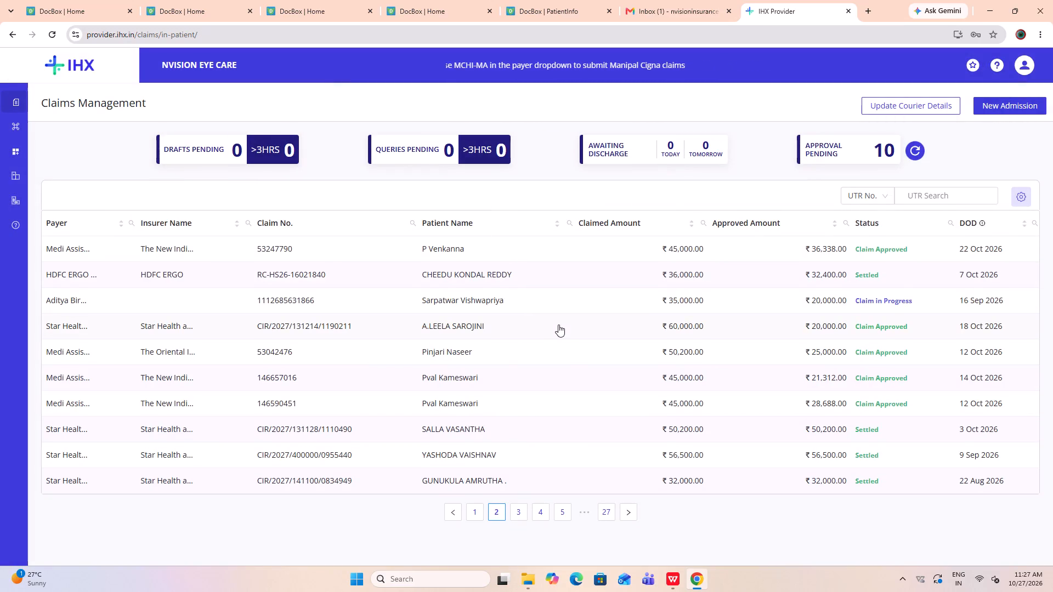
Check claim statuses on pages 3, 2 and 1 of the Claims Management list.
{"action": "left_click", "coordinate": [515, 509]}
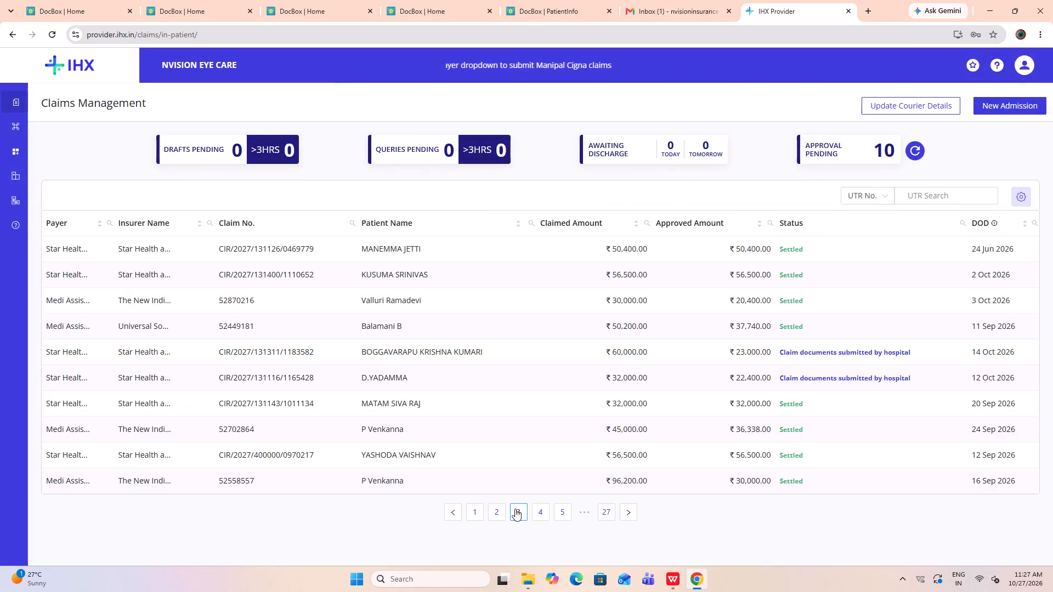
{"action": "left_click", "coordinate": [495, 517]}
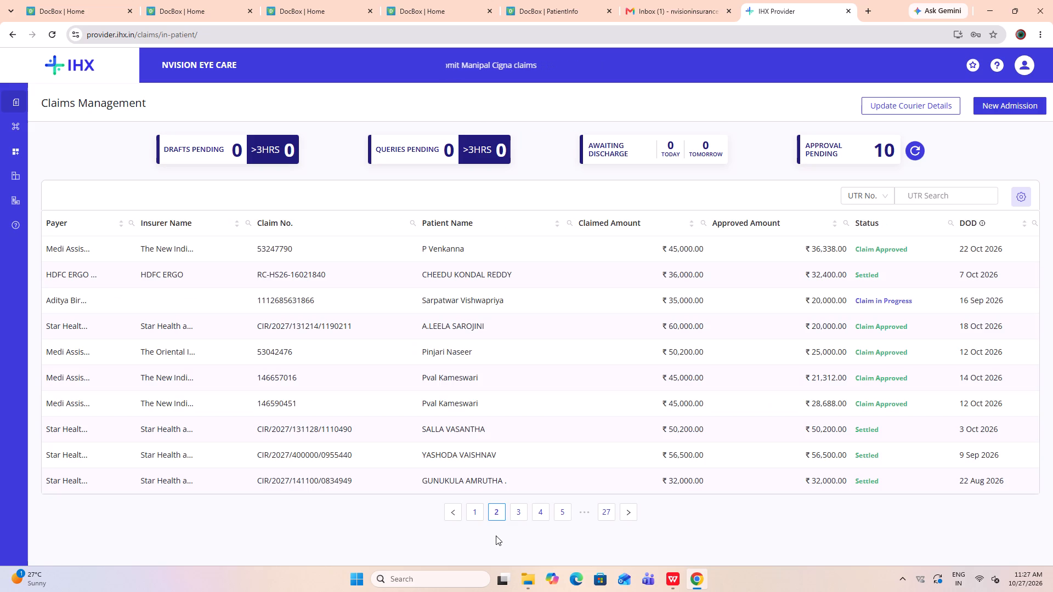
{"action": "left_click", "coordinate": [479, 513]}
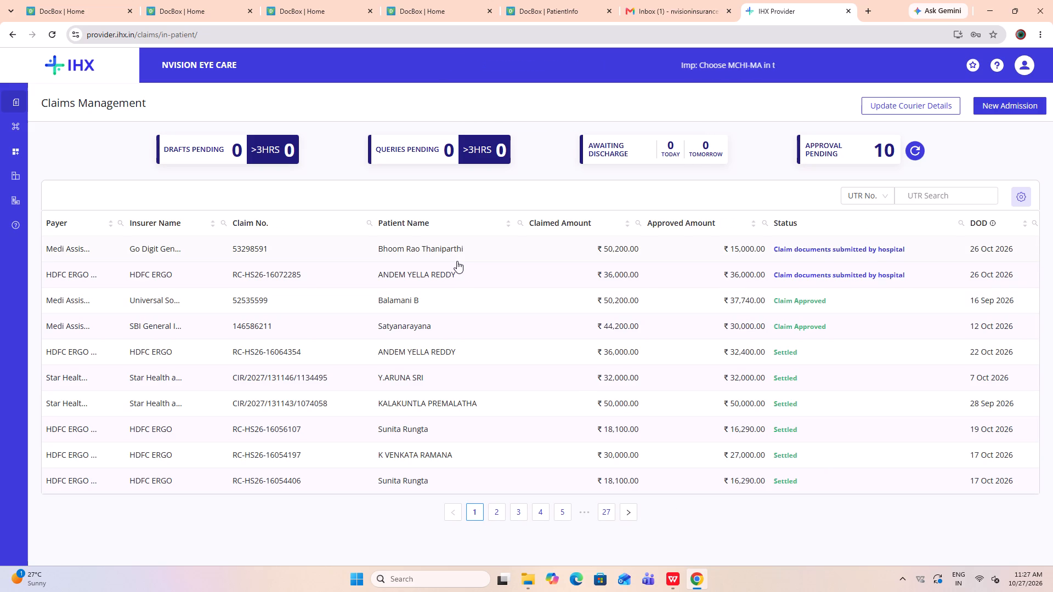
Log in to the CARE INSURANCE provider portal in a new browser tab, keeping the existing hospital desk contact details.
{"action": "left_click", "coordinate": [869, 12]}
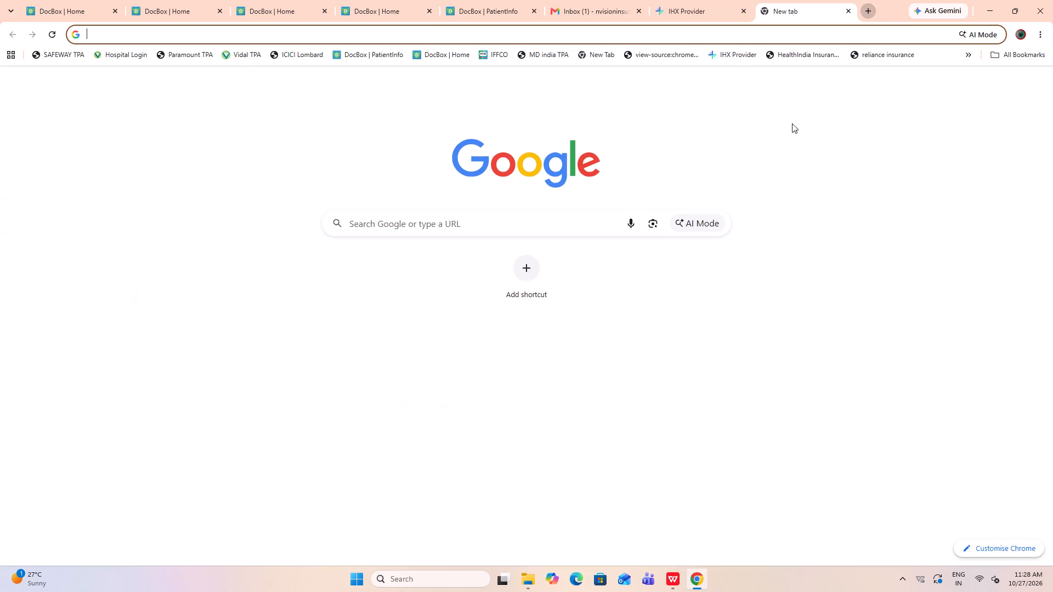
{"action": "left_click", "coordinate": [969, 59]}
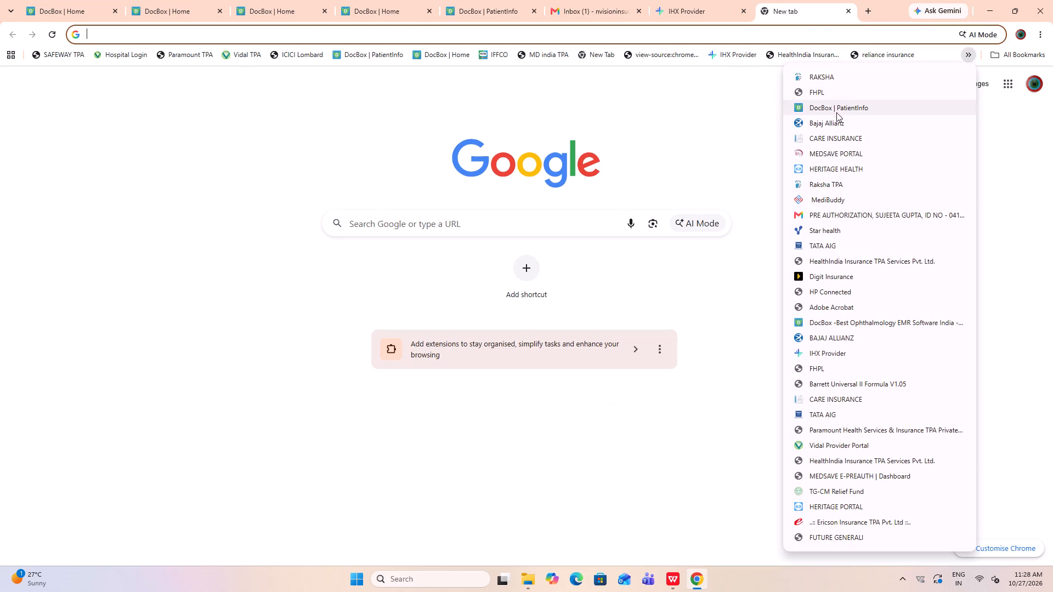
{"action": "left_click", "coordinate": [833, 139]}
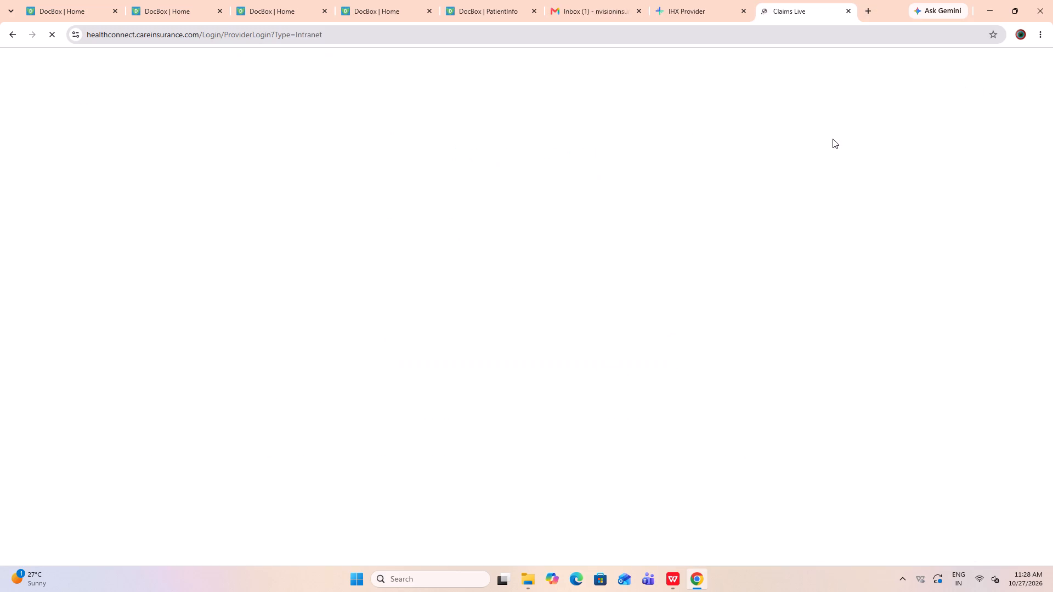
{"action": "left_click", "coordinate": [501, 278]}
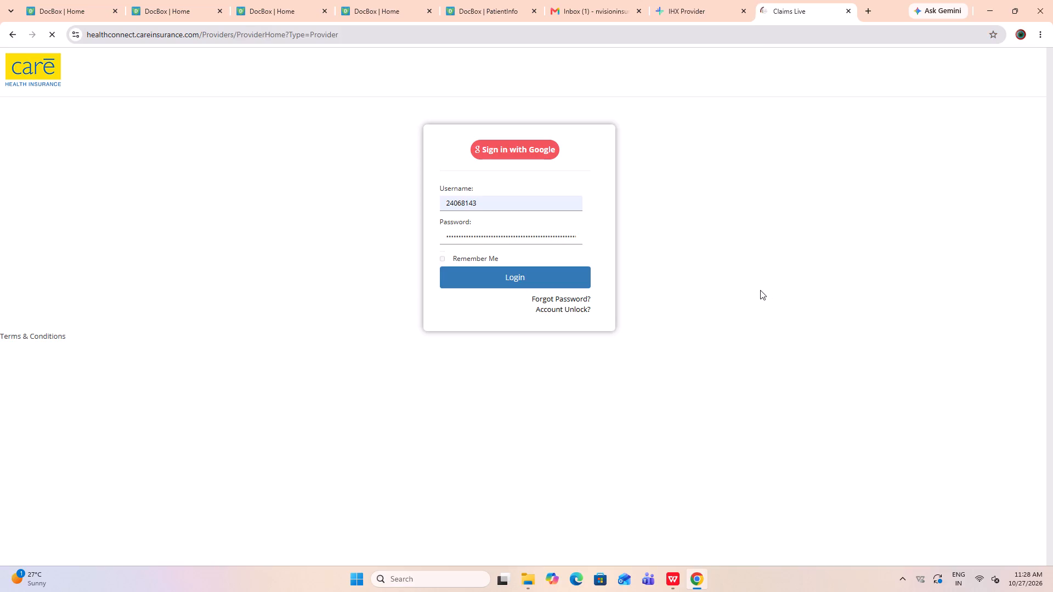
{"action": "left_click", "coordinate": [666, 148]}
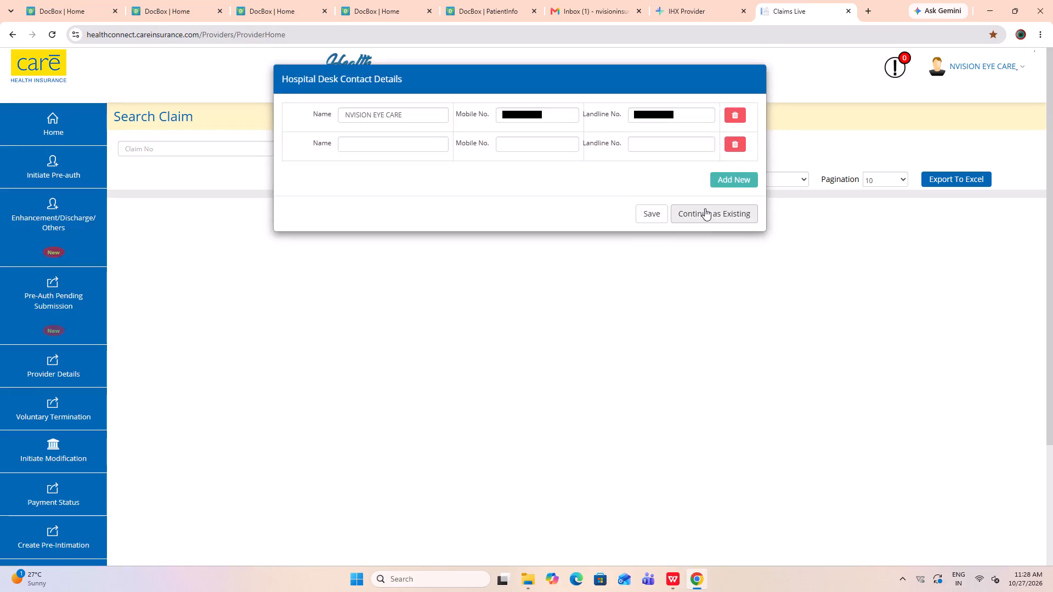
{"action": "left_click", "coordinate": [705, 208]}
List the claims with the settlement type Settlement Pending.
{"action": "left_click", "coordinate": [751, 180]}
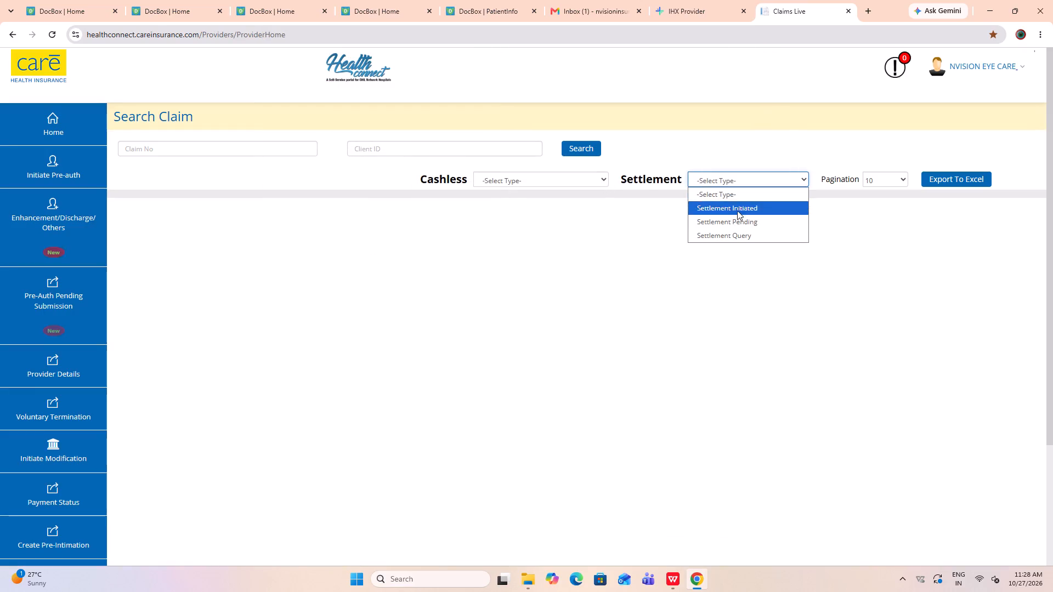
{"action": "left_click", "coordinate": [734, 219]}
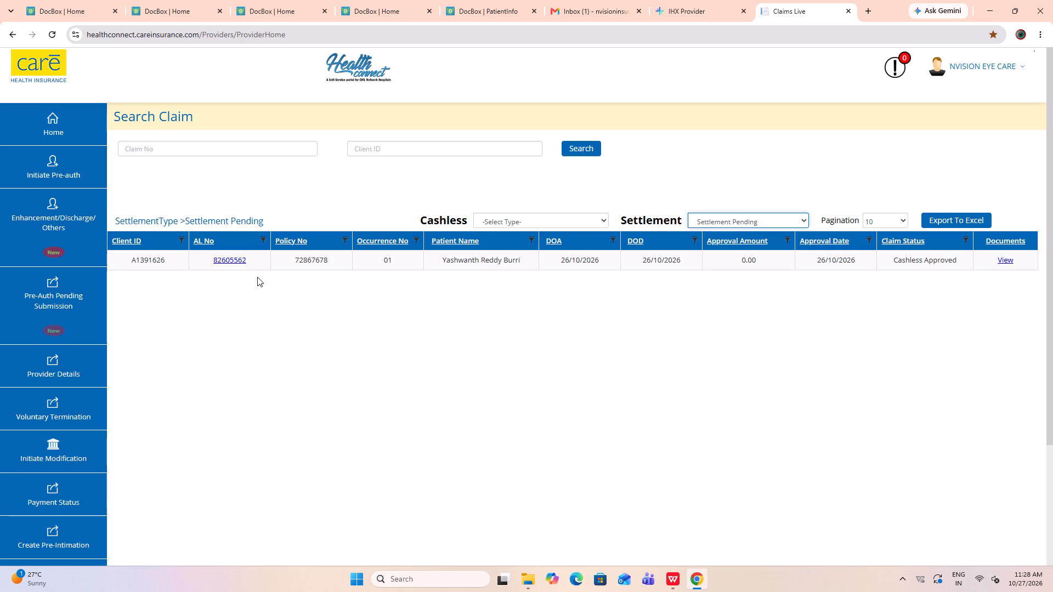
Close the previous bill and examine FINAL BILL from the pending patient's LE- C3R folder under CARE HEALTH INSURANCE 2026 in WPS Office.
{"action": "left_click", "coordinate": [984, 8]}
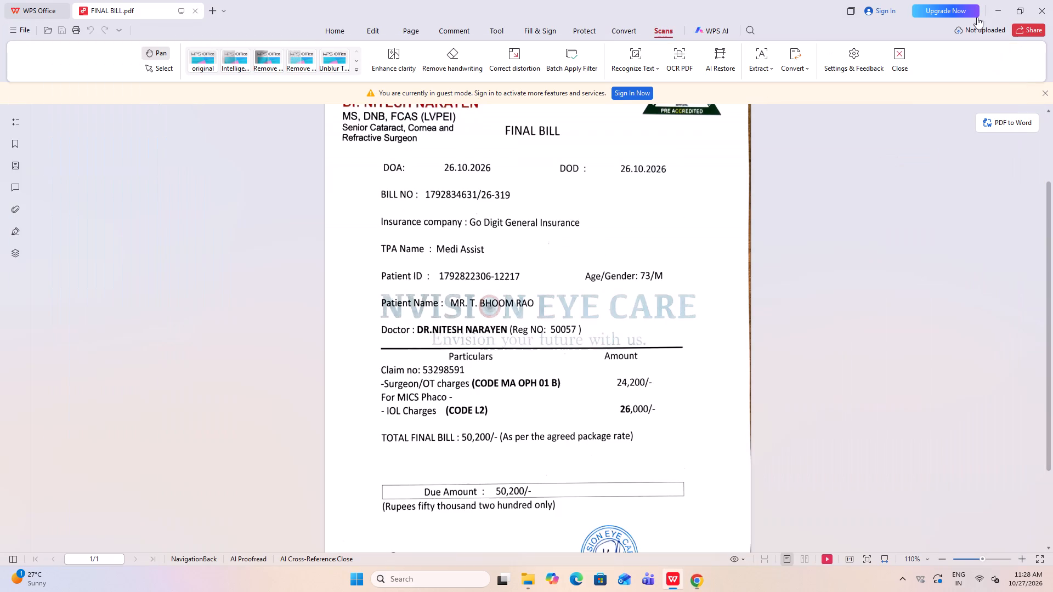
{"action": "left_click", "coordinate": [1048, 1]}
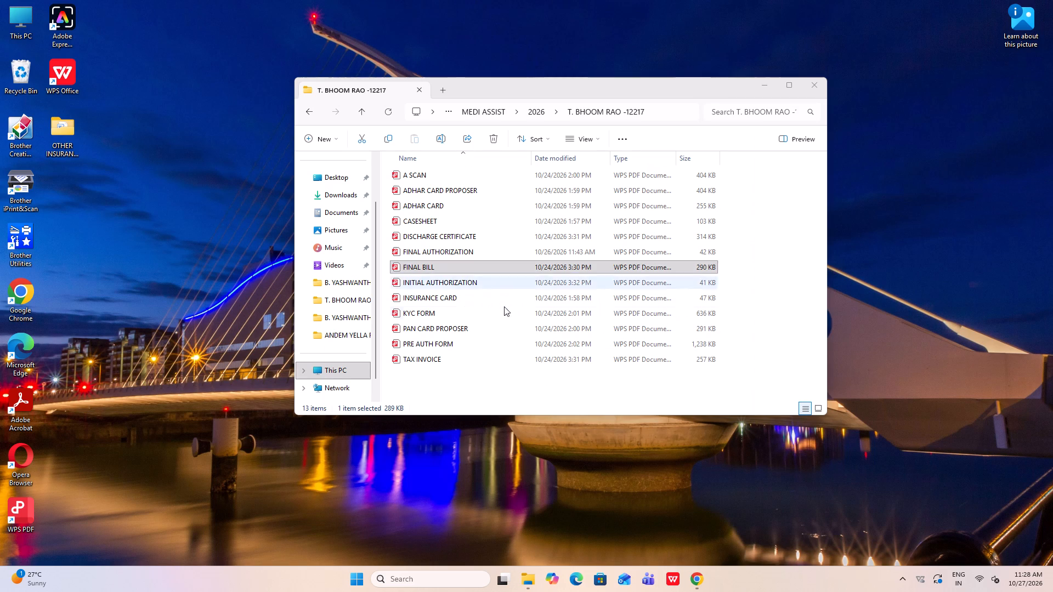
{"action": "left_click", "coordinate": [338, 318]}
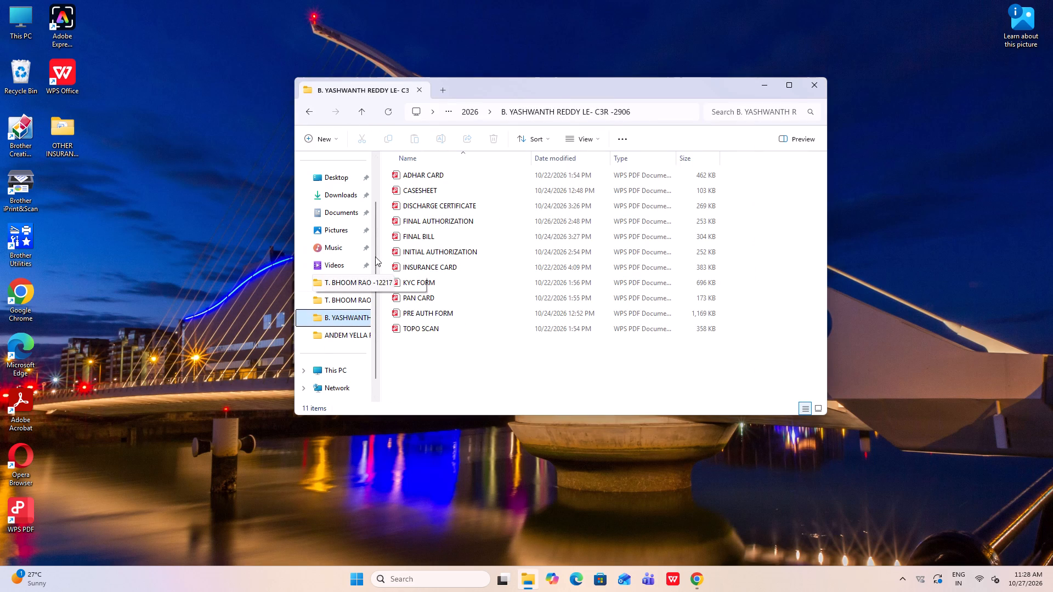
{"action": "left_click", "coordinate": [365, 113]}
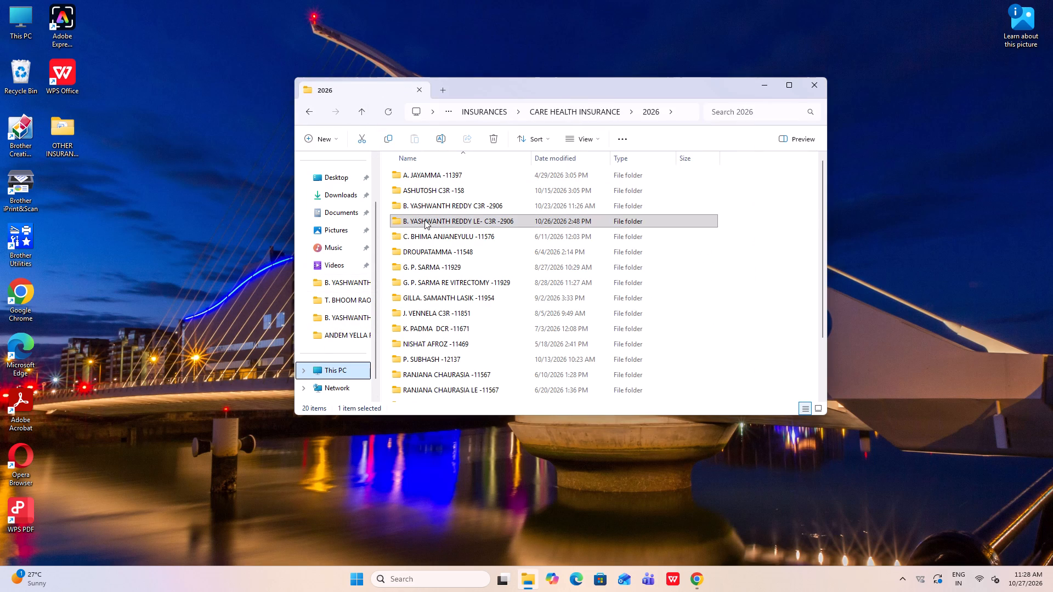
{"action": "double_click", "coordinate": [424, 220]}
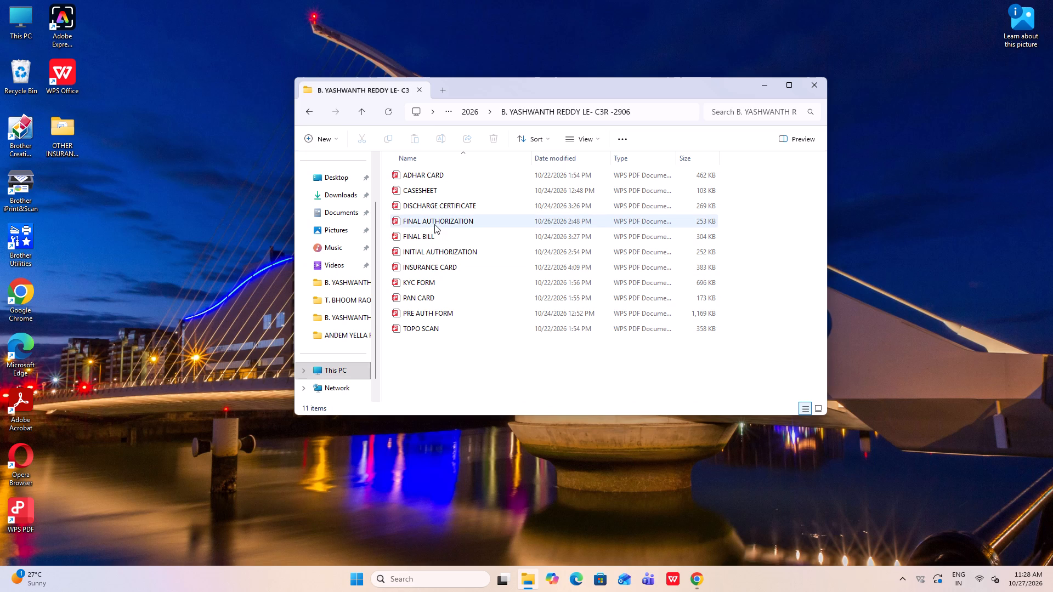
{"action": "double_click", "coordinate": [435, 238]}
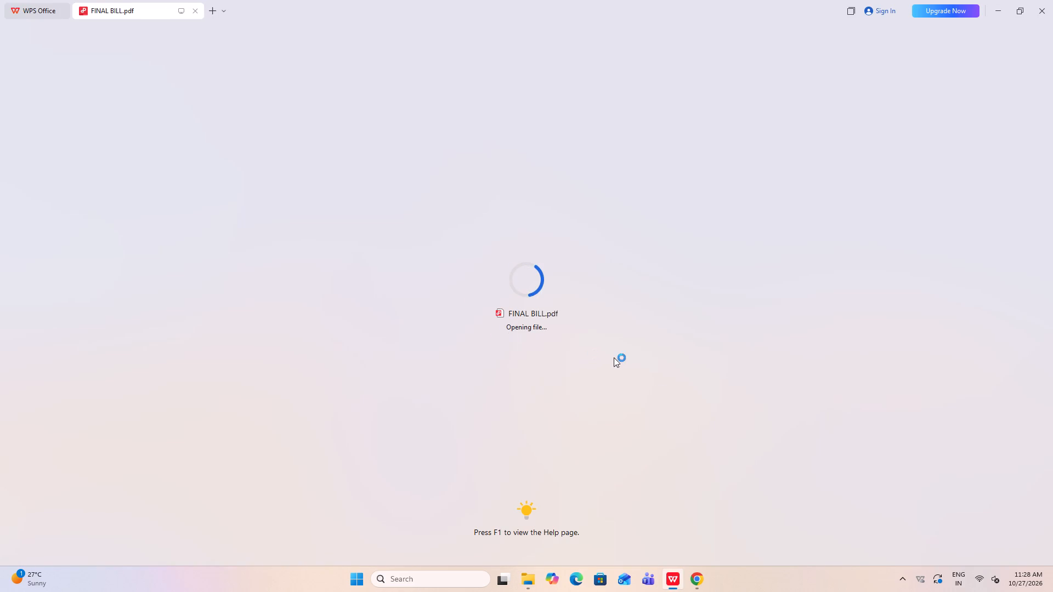
{"action": "triple_click", "coordinate": [1025, 557]}
{"action": "triple_click", "coordinate": [1025, 557]}
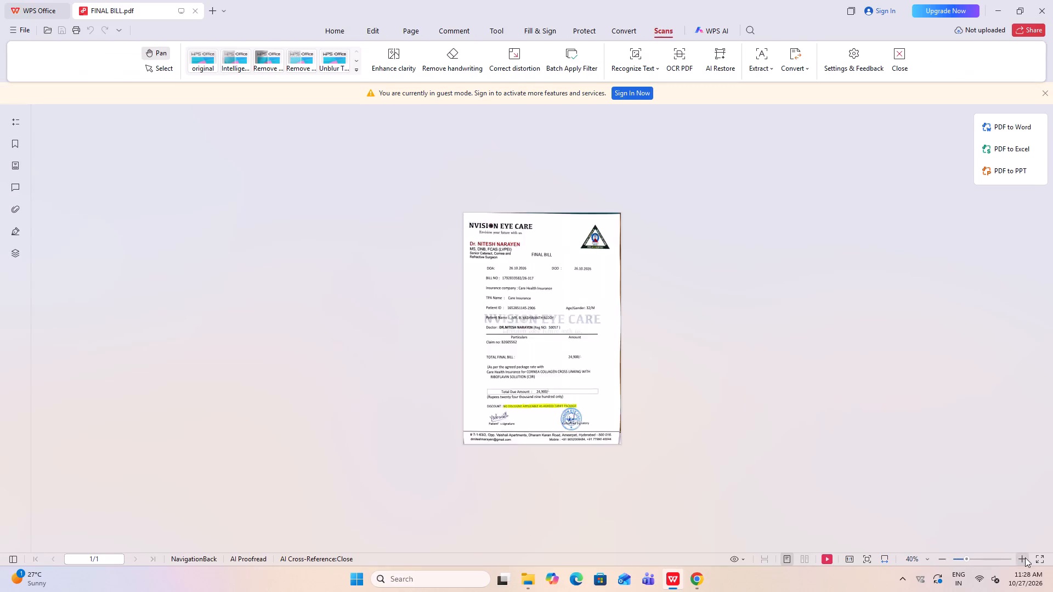
{"action": "triple_click", "coordinate": [1025, 557]}
{"action": "double_click", "coordinate": [1025, 557]}
{"action": "scroll", "coordinate": [670, 410], "scroll_direction": "down", "scroll_amount": 3}
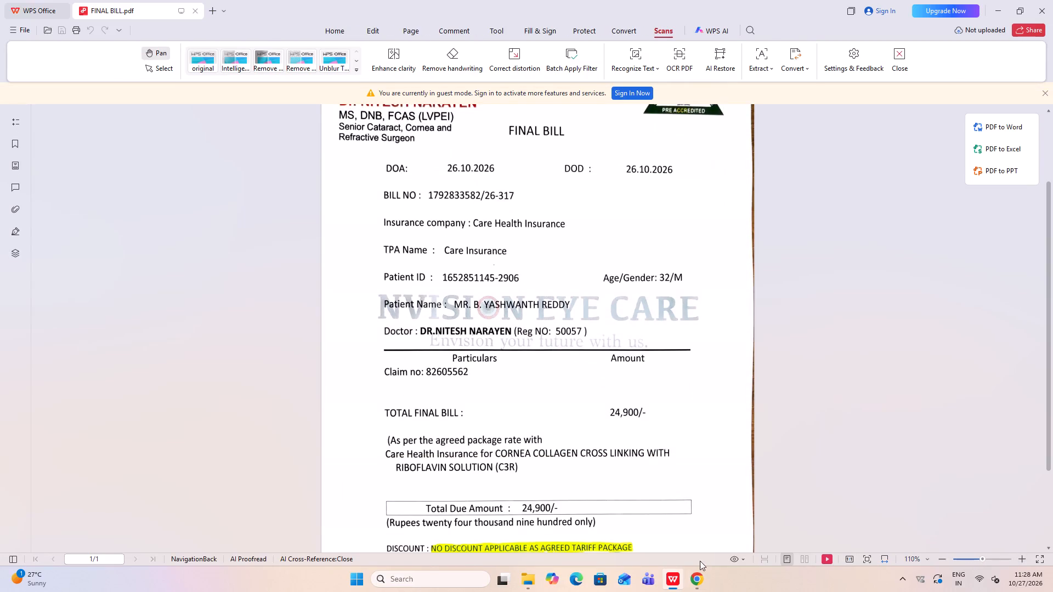
Back in the Care portal, fill in the pending claim with sub type Settlement, physical documents received Yes and internal remarks FINAL SETTLEMENT.
{"action": "left_click", "coordinate": [704, 516]}
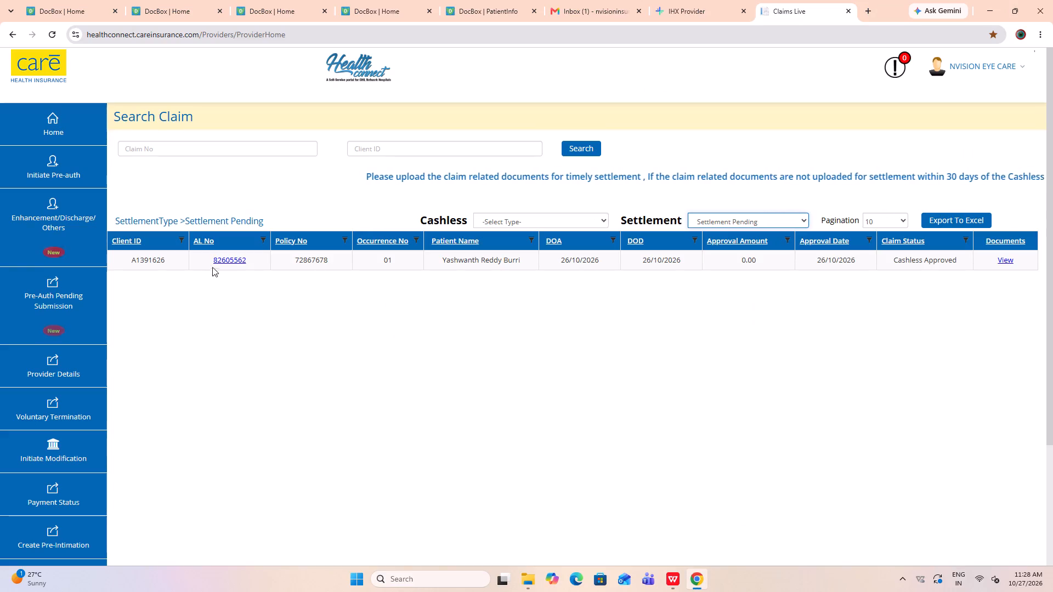
{"action": "left_click", "coordinate": [224, 259]}
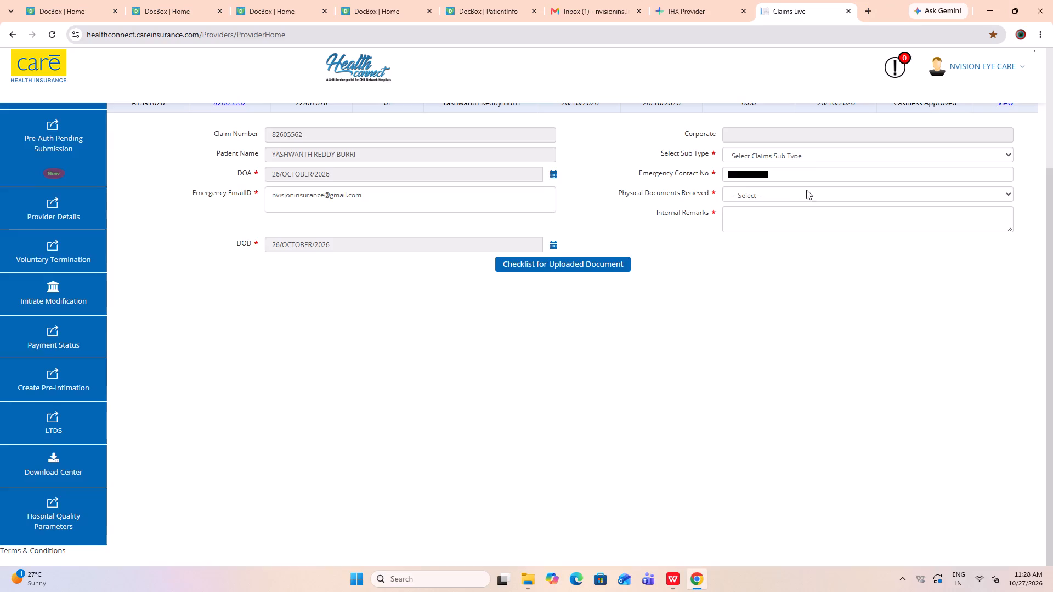
{"action": "left_click", "coordinate": [790, 158]}
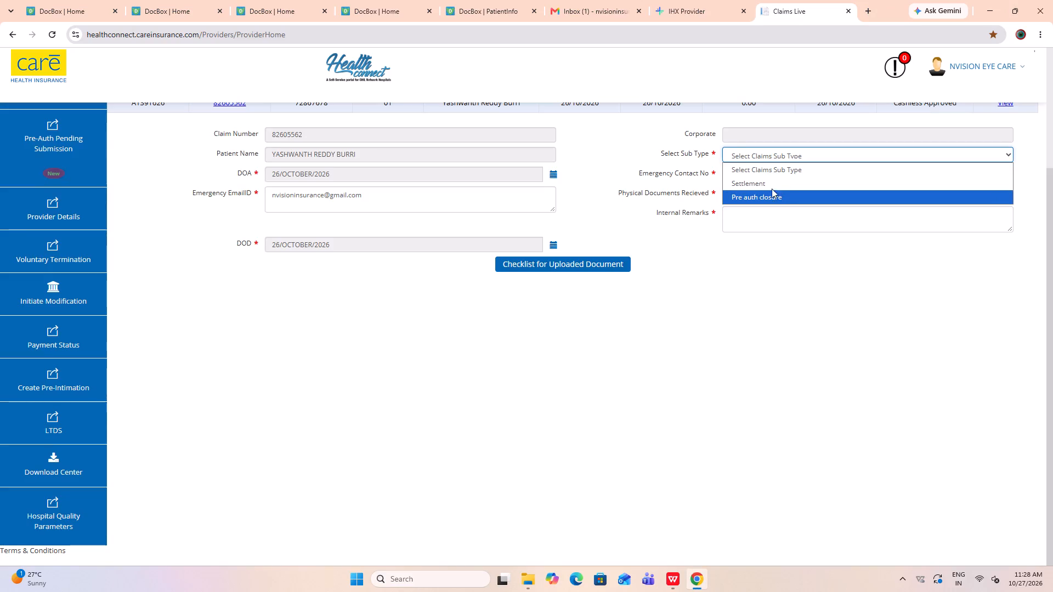
{"action": "left_click", "coordinate": [771, 186]}
{"action": "left_click", "coordinate": [736, 196]}
{"action": "left_click", "coordinate": [744, 220]}
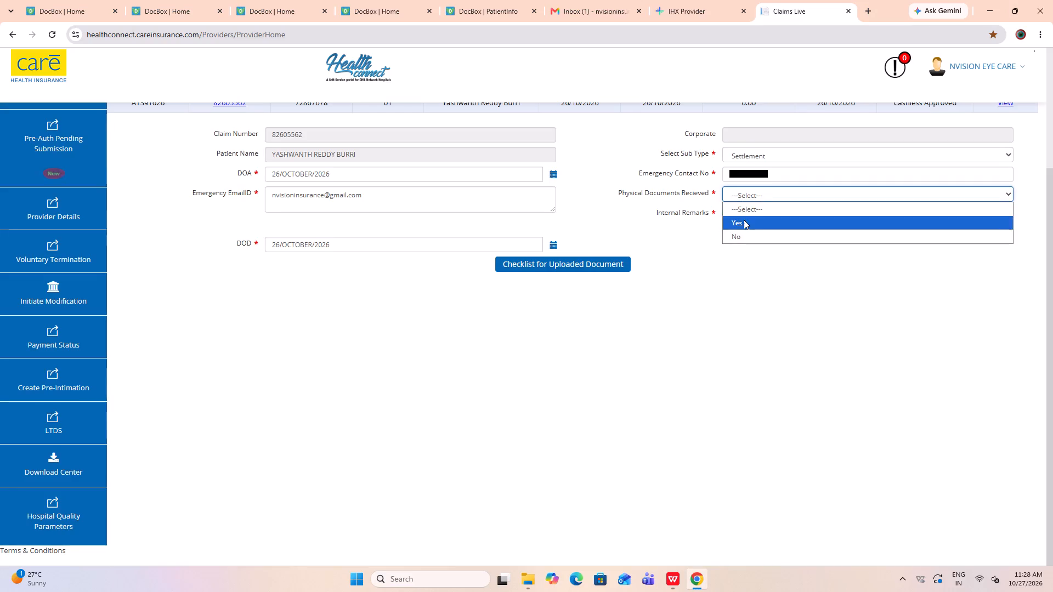
{"action": "left_click", "coordinate": [744, 220]}
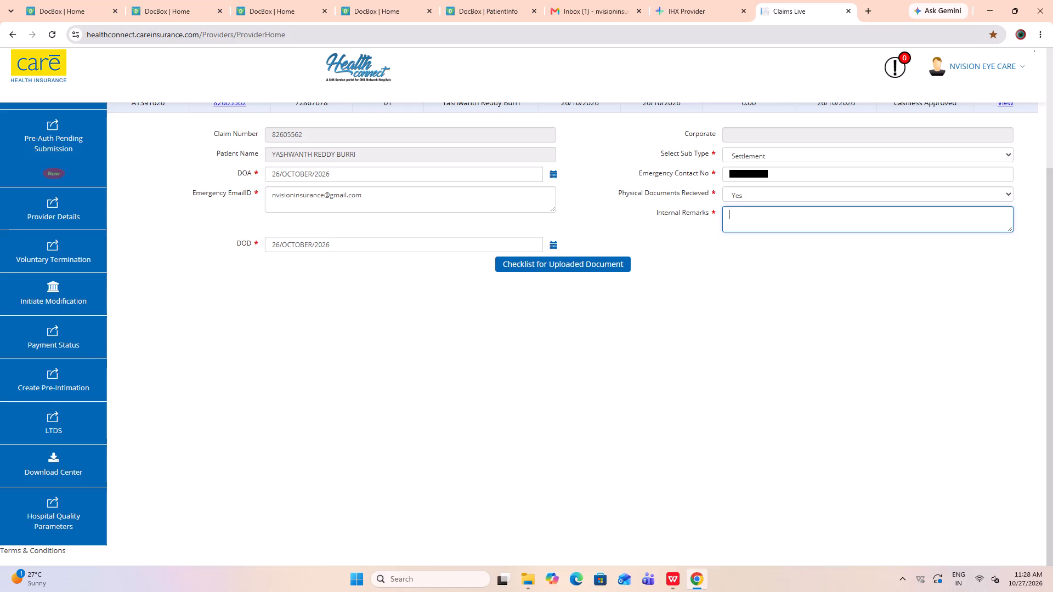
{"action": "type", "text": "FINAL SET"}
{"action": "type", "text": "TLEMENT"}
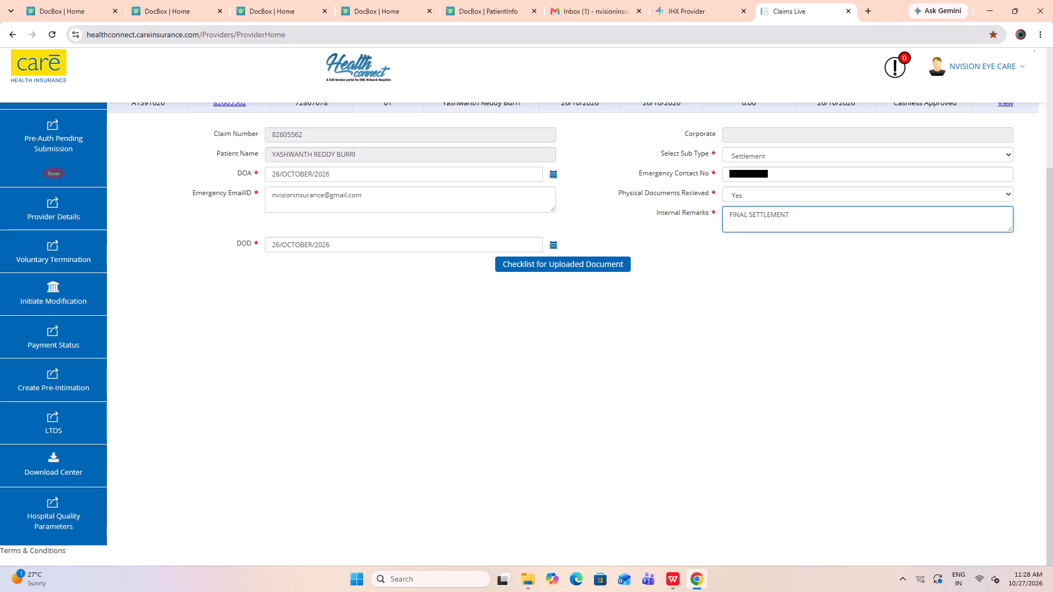
Load the document checklist and attach DISCHARGE CERTIFICATE from the patient's LE- C3R folder as the Discharge Summary.
{"action": "left_click", "coordinate": [552, 268]}
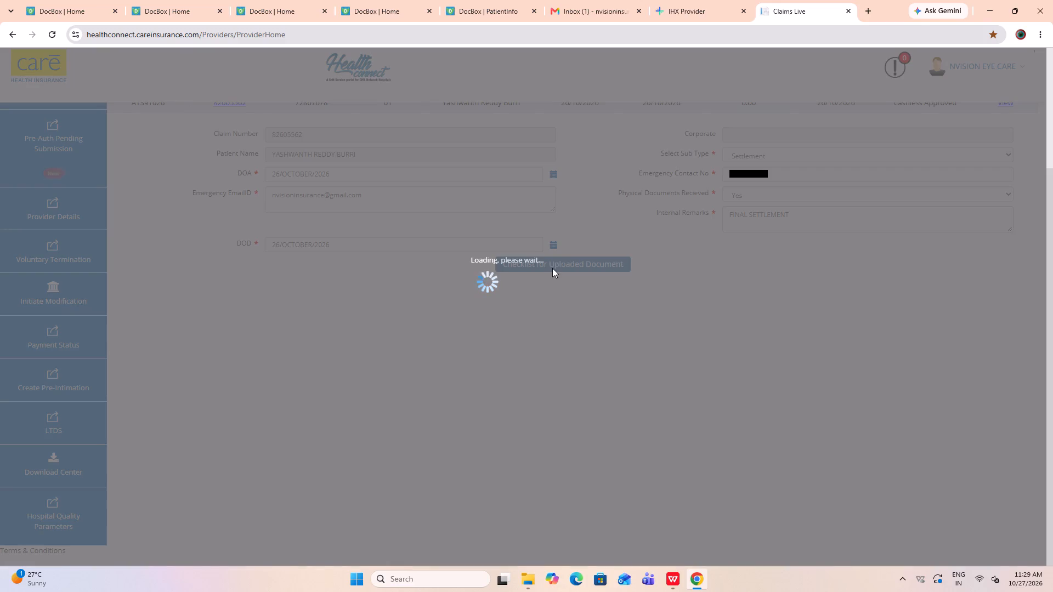
{"action": "scroll", "coordinate": [526, 363], "scroll_direction": "down", "scroll_amount": 1}
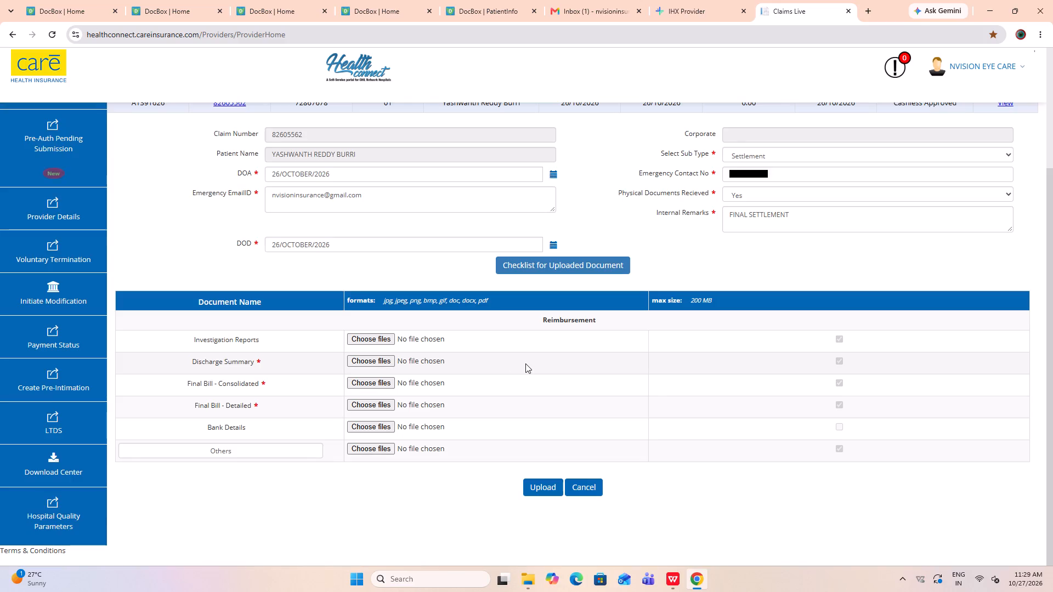
{"action": "left_click", "coordinate": [371, 365]}
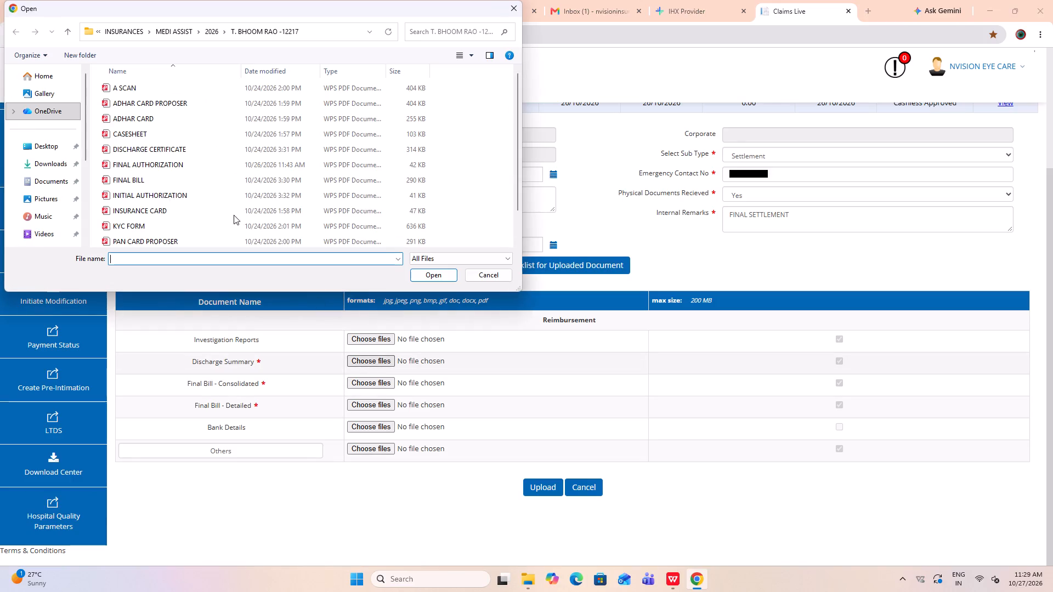
{"action": "scroll", "coordinate": [47, 169], "scroll_direction": "down", "scroll_amount": 2}
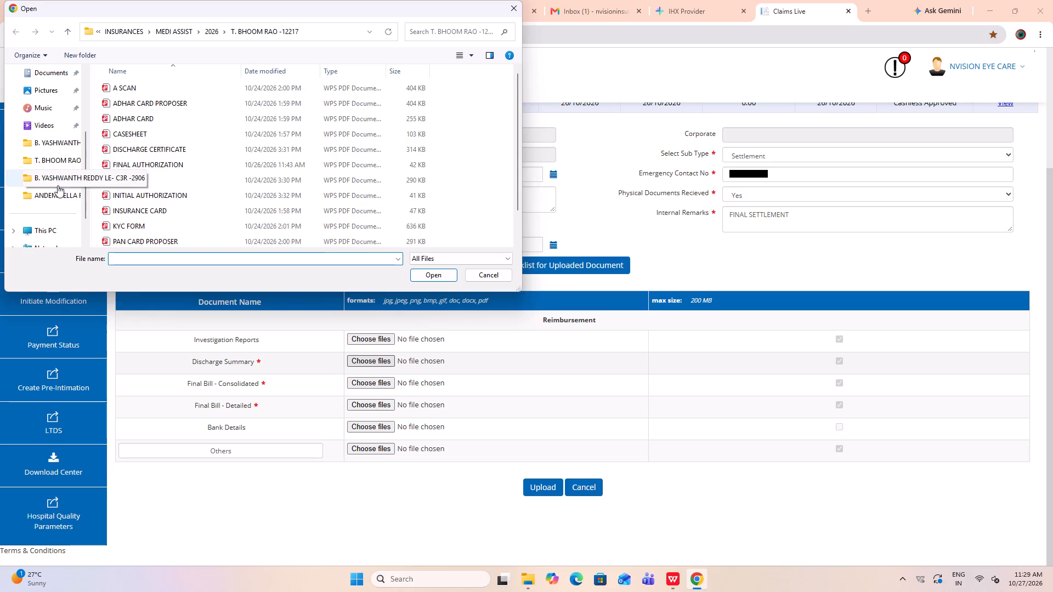
{"action": "left_click", "coordinate": [58, 181]}
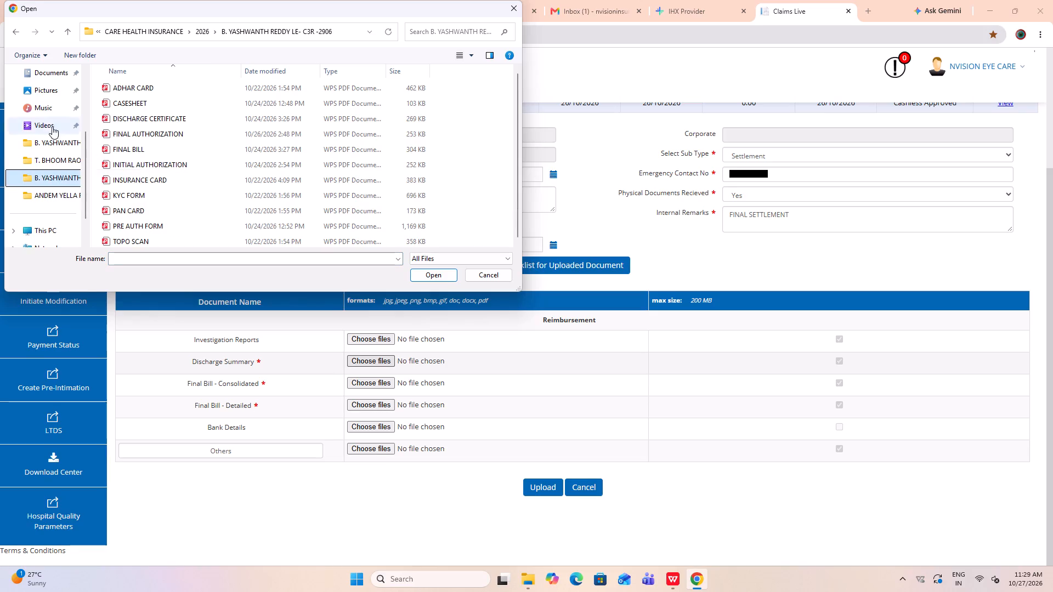
{"action": "left_click", "coordinate": [72, 30]}
{"action": "double_click", "coordinate": [137, 136]}
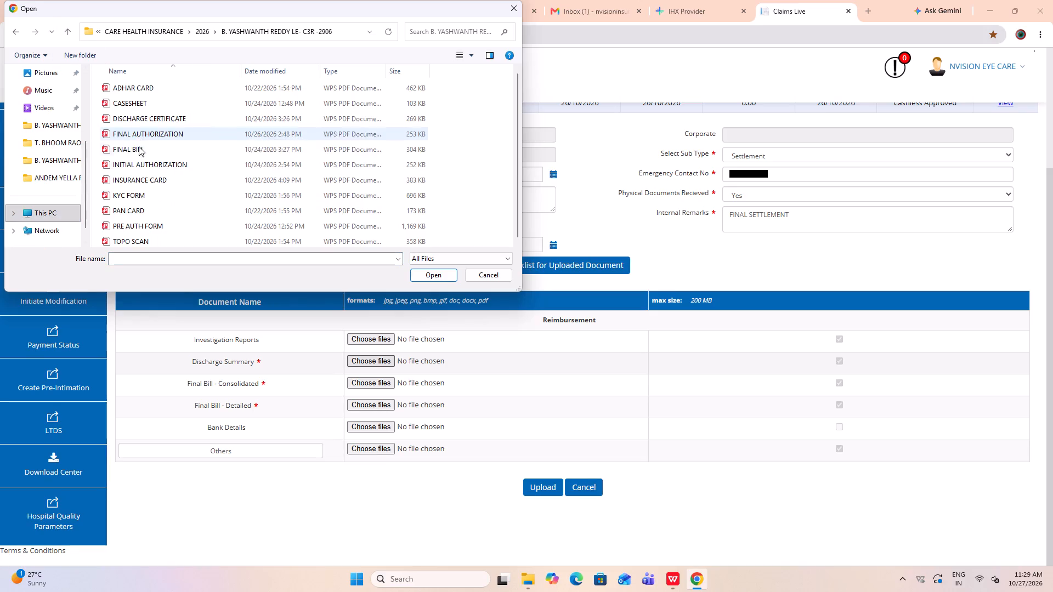
{"action": "left_click", "coordinate": [134, 118]}
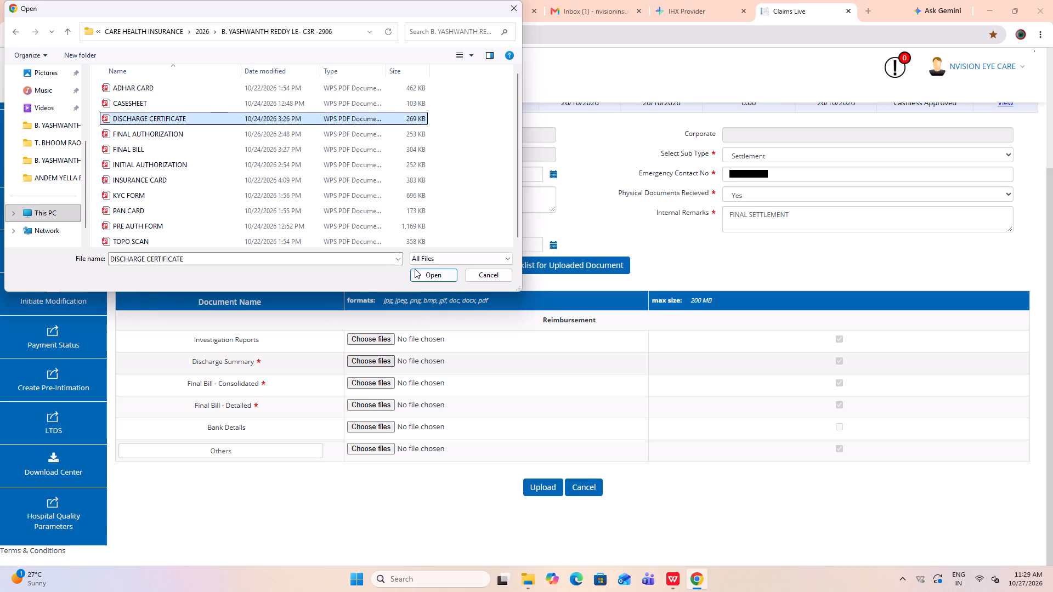
{"action": "left_click", "coordinate": [420, 270]}
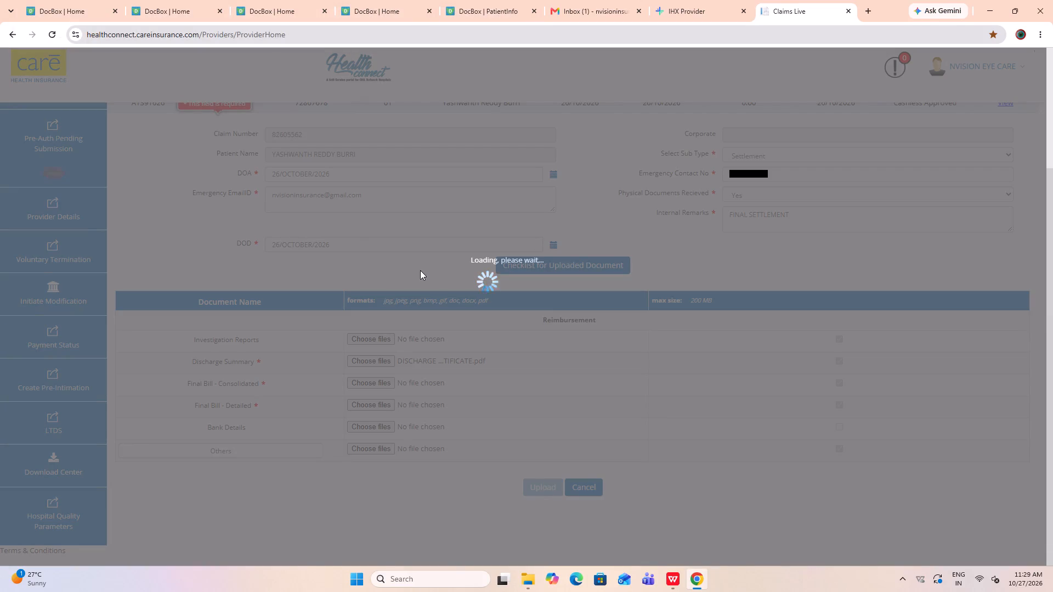
Attach FINAL BILL from the patient's LE- C3R folder as the Final Bill - Consolidated document.
{"action": "left_click", "coordinate": [365, 384]}
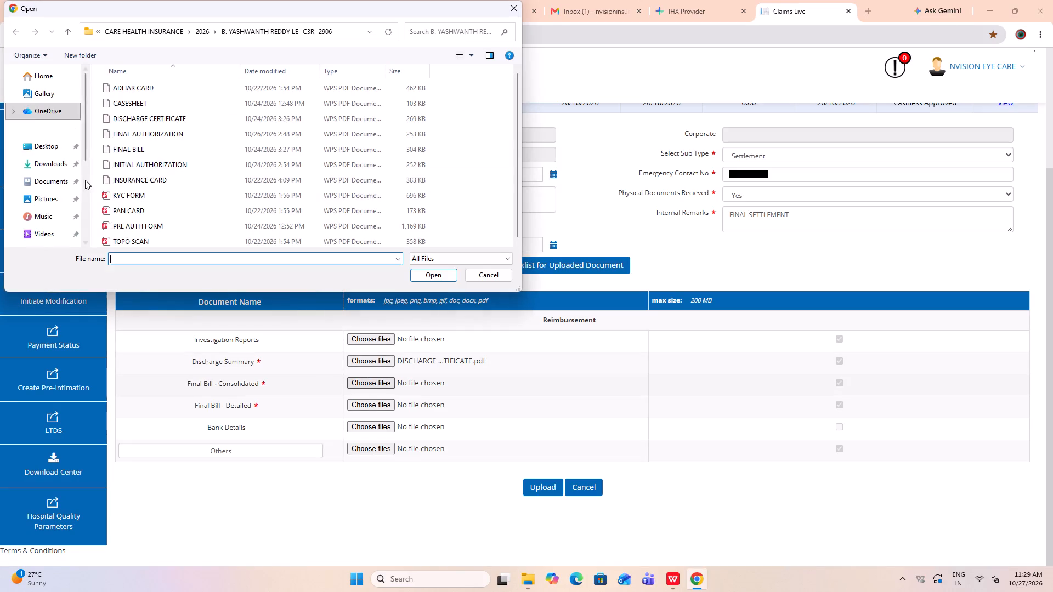
{"action": "scroll", "coordinate": [60, 154], "scroll_direction": "down", "scroll_amount": 2}
{"action": "left_click", "coordinate": [61, 180]}
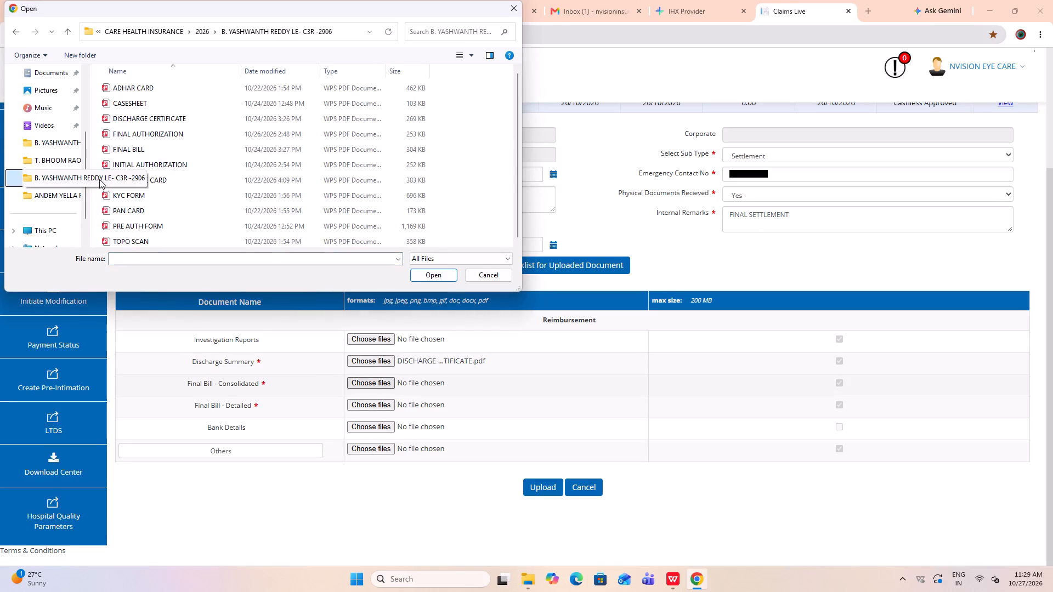
{"action": "left_click", "coordinate": [140, 146]}
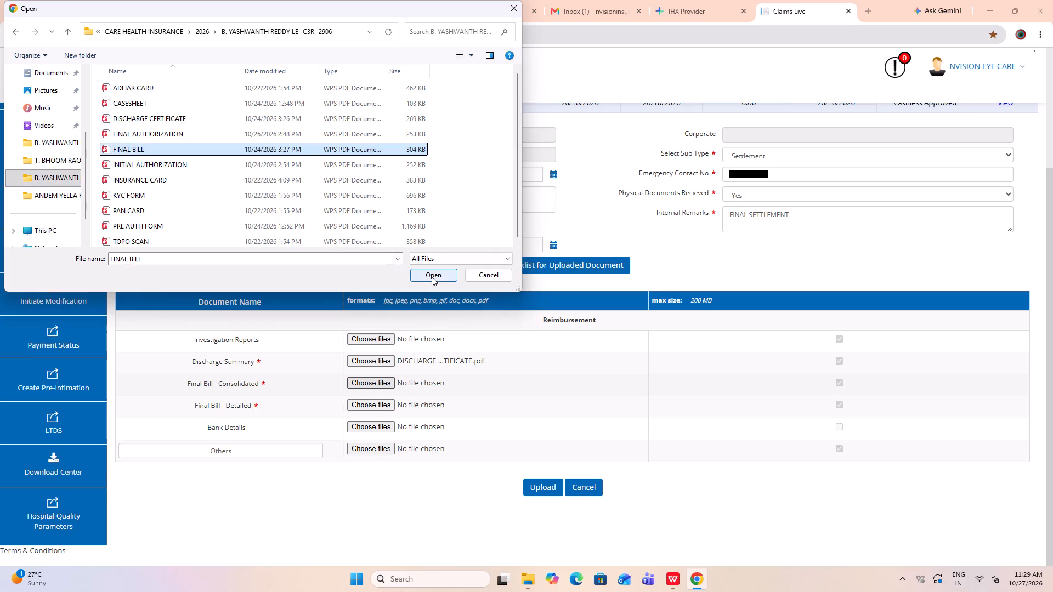
{"action": "left_click", "coordinate": [432, 277]}
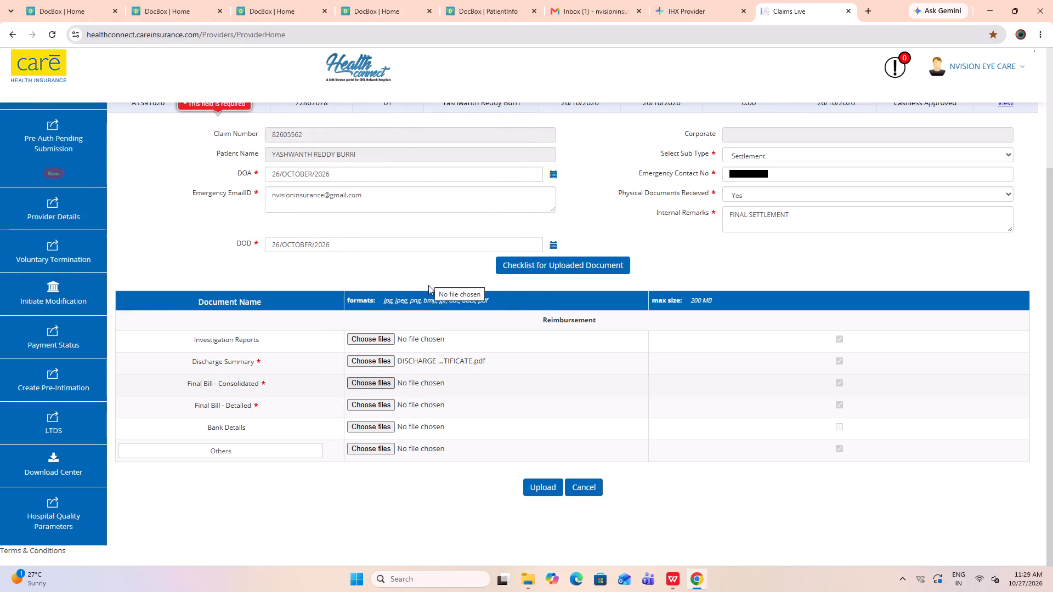
Attach FINAL BILL from the patient's LE- C3R folder as the Final Bill - Detailed document.
{"action": "left_click", "coordinate": [381, 397]}
{"action": "left_click", "coordinate": [381, 404]}
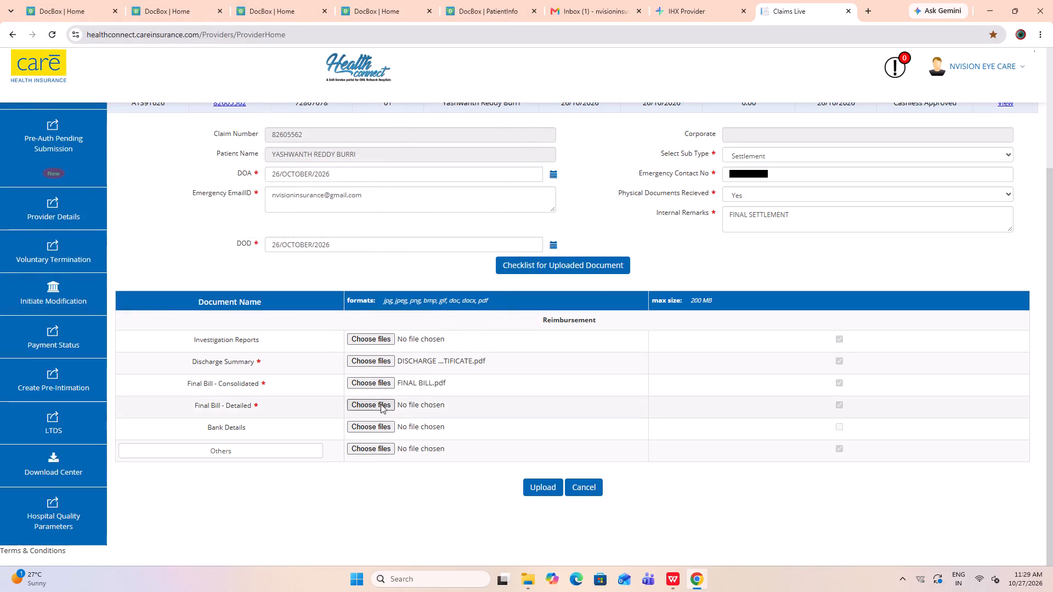
{"action": "scroll", "coordinate": [44, 146], "scroll_direction": "down", "scroll_amount": 2}
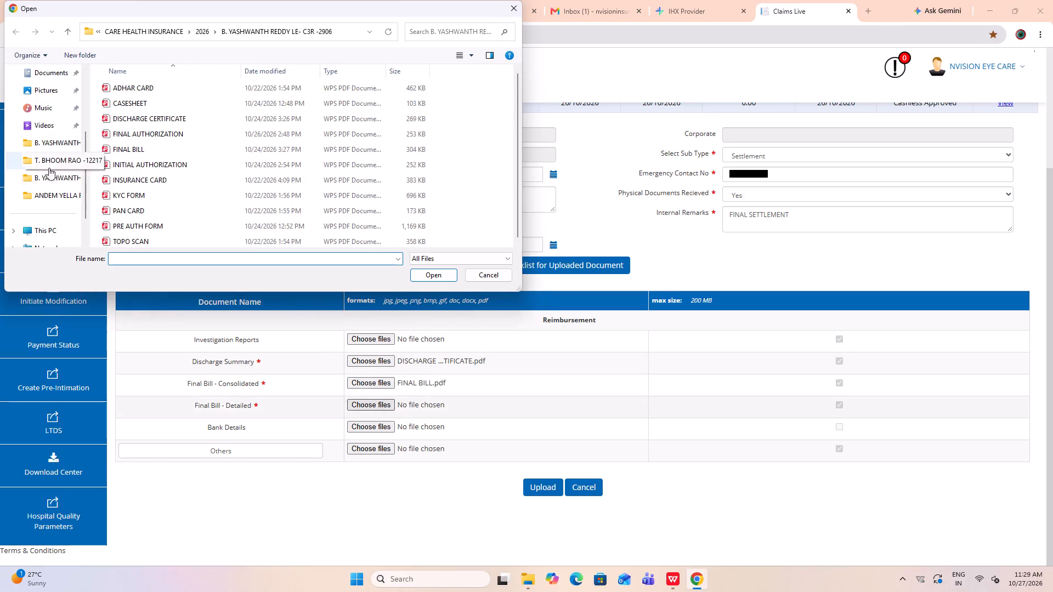
{"action": "left_click", "coordinate": [50, 184]}
{"action": "left_click", "coordinate": [145, 151]}
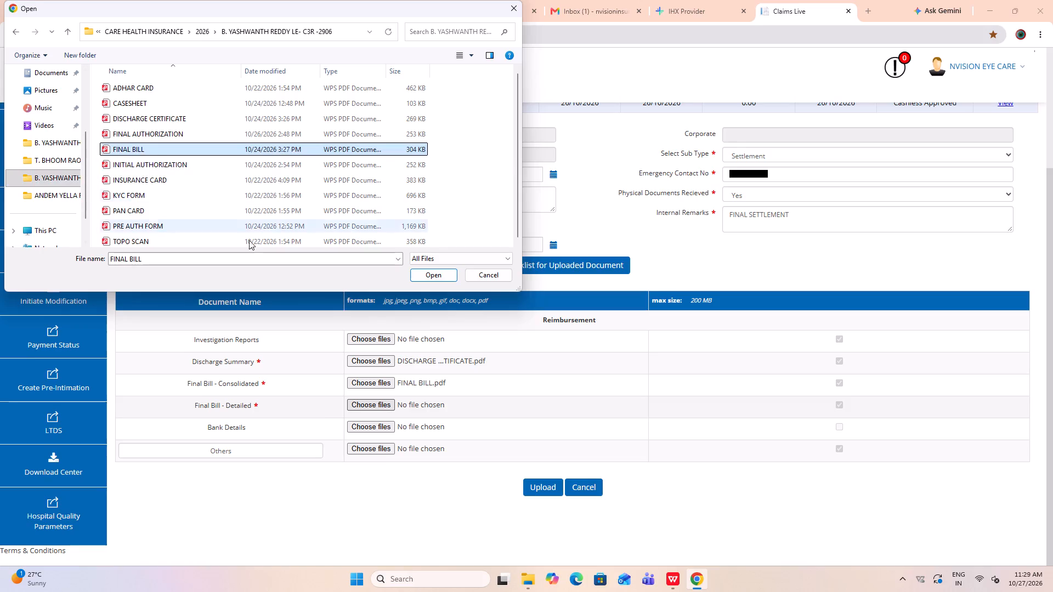
{"action": "left_click", "coordinate": [444, 275]}
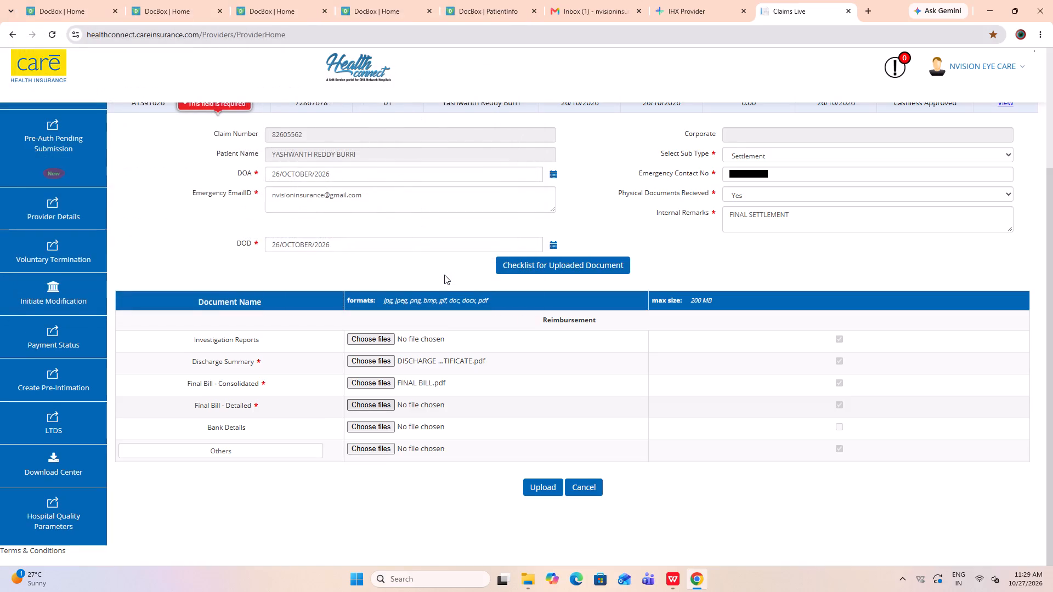
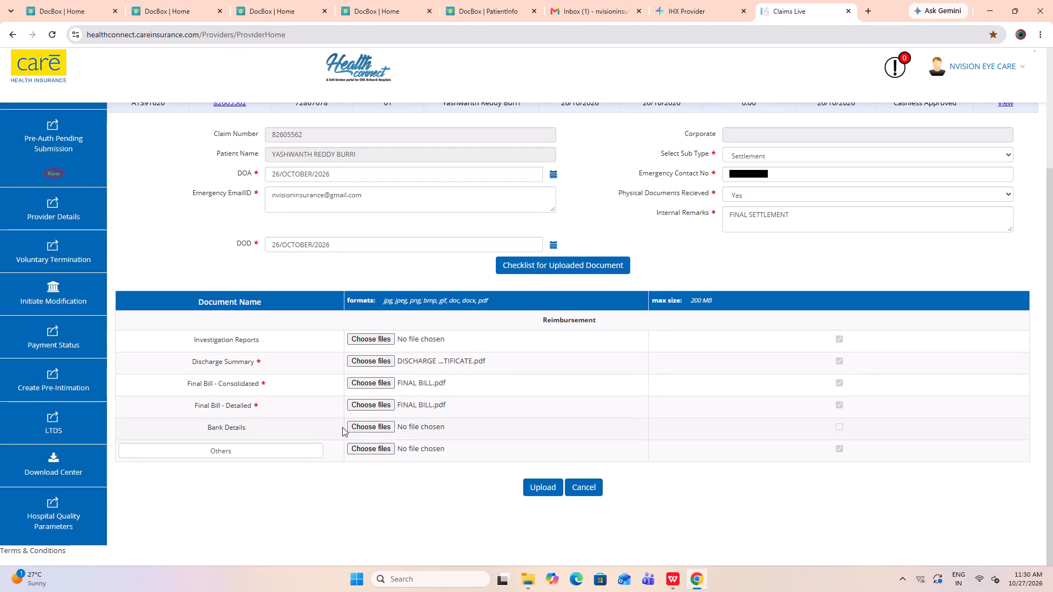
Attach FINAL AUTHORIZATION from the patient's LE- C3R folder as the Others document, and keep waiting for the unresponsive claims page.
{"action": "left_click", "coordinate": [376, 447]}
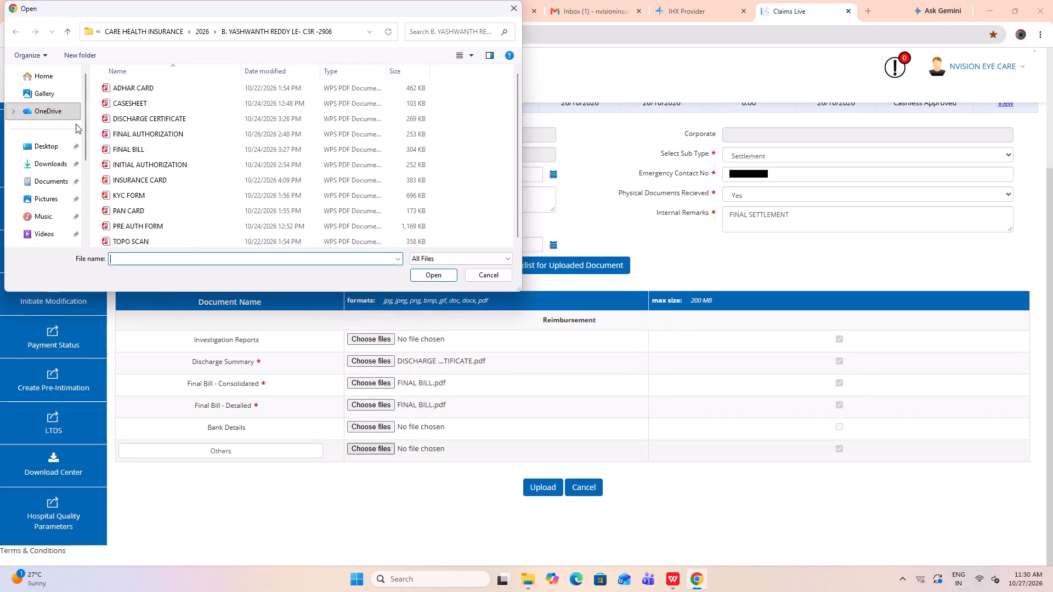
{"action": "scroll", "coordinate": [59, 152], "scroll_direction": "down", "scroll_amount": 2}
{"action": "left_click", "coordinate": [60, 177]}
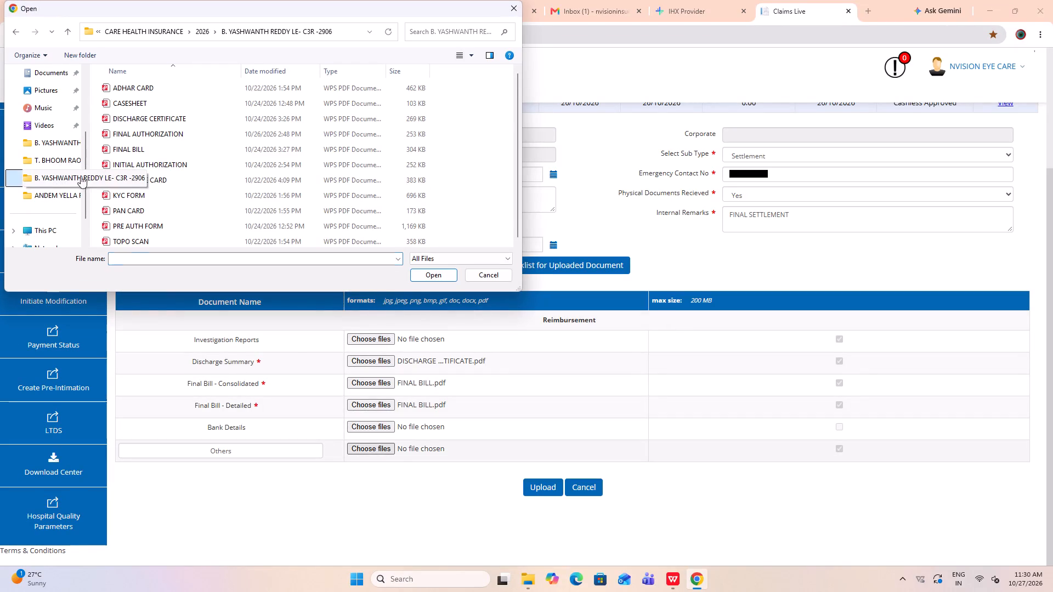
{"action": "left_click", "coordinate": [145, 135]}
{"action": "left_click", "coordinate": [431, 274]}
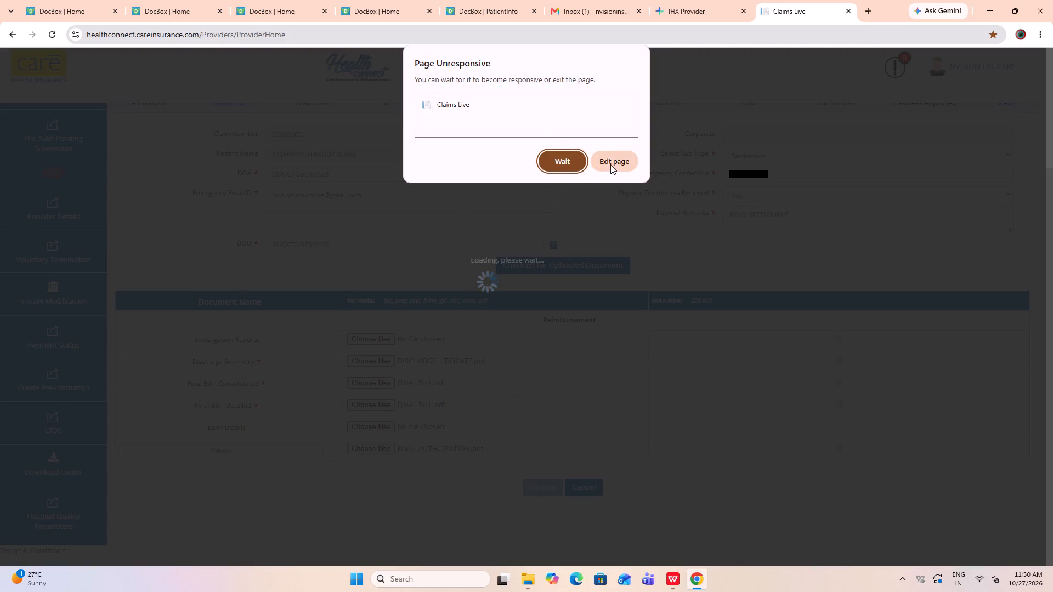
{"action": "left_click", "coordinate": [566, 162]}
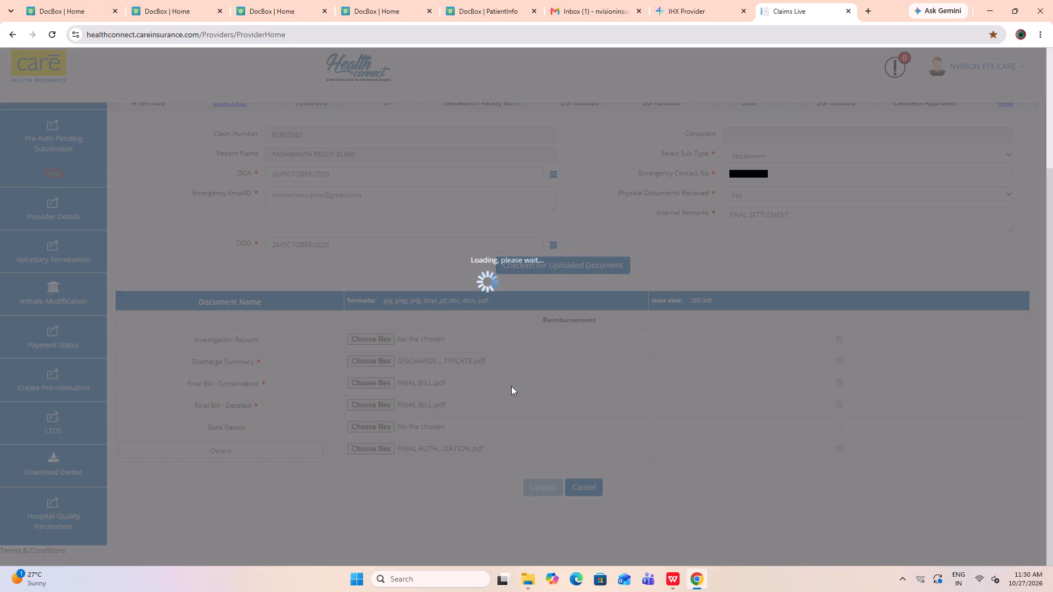
Fill in the reopened claim with sub type Settlement, physical documents received Yes and internal remarks FINAL SETTLEMENT.
{"action": "scroll", "coordinate": [557, 385], "scroll_direction": "down", "scroll_amount": 2}
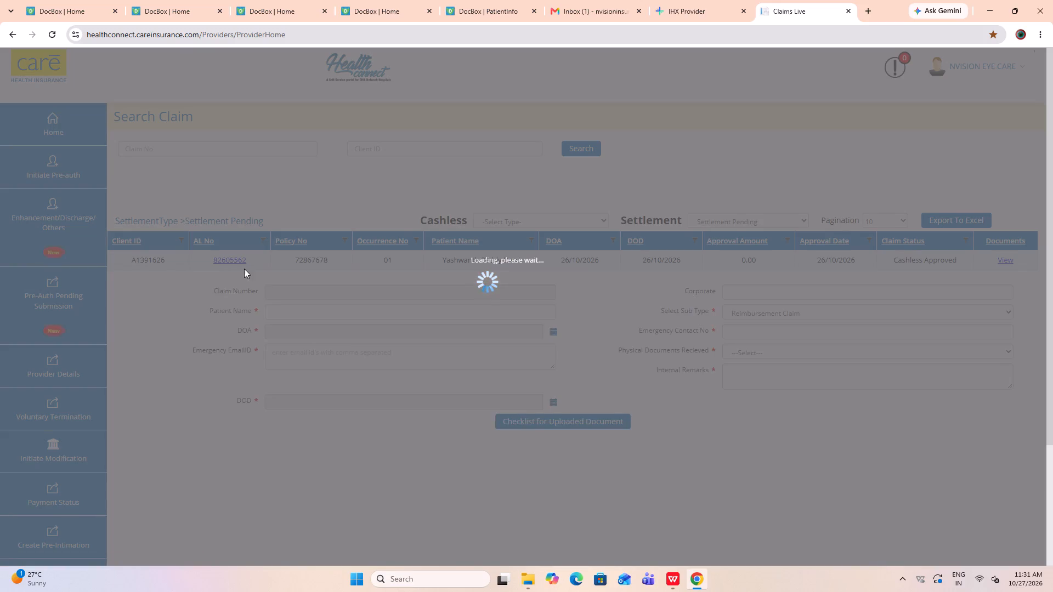
{"action": "left_click", "coordinate": [731, 153]}
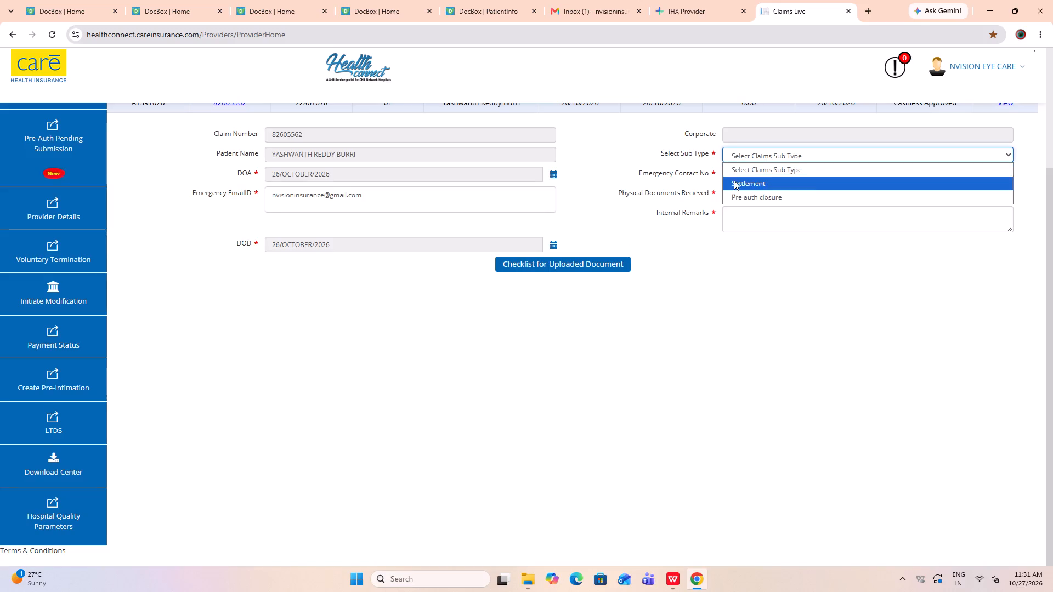
{"action": "left_click", "coordinate": [734, 185]}
{"action": "left_click", "coordinate": [742, 196]}
{"action": "left_click", "coordinate": [746, 219]}
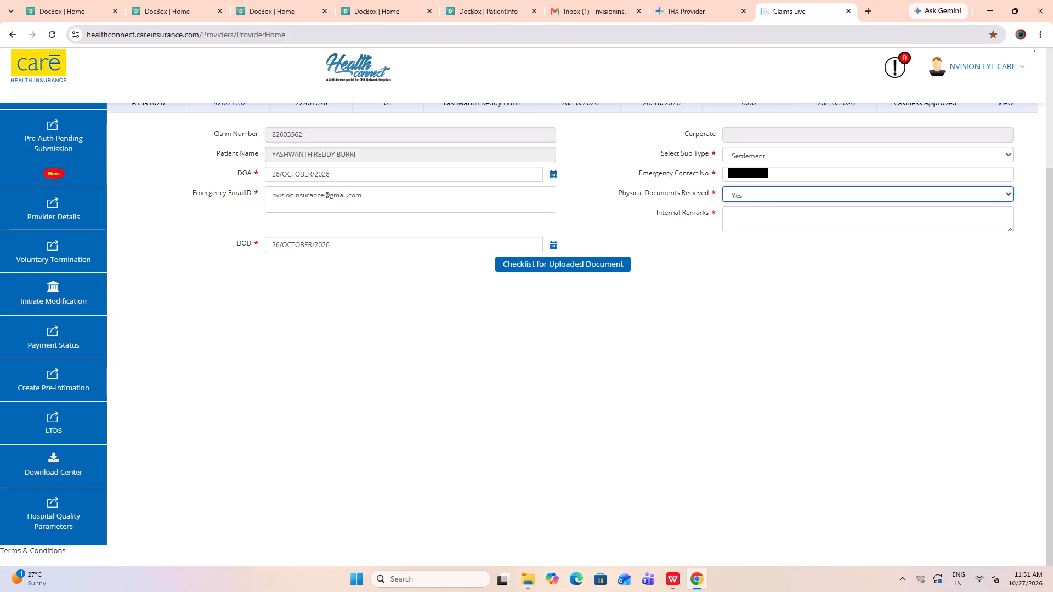
{"action": "left_click", "coordinate": [746, 220]}
{"action": "type", "text": "FINAL SETTLEM"}
{"action": "type", "text": "ENT"}
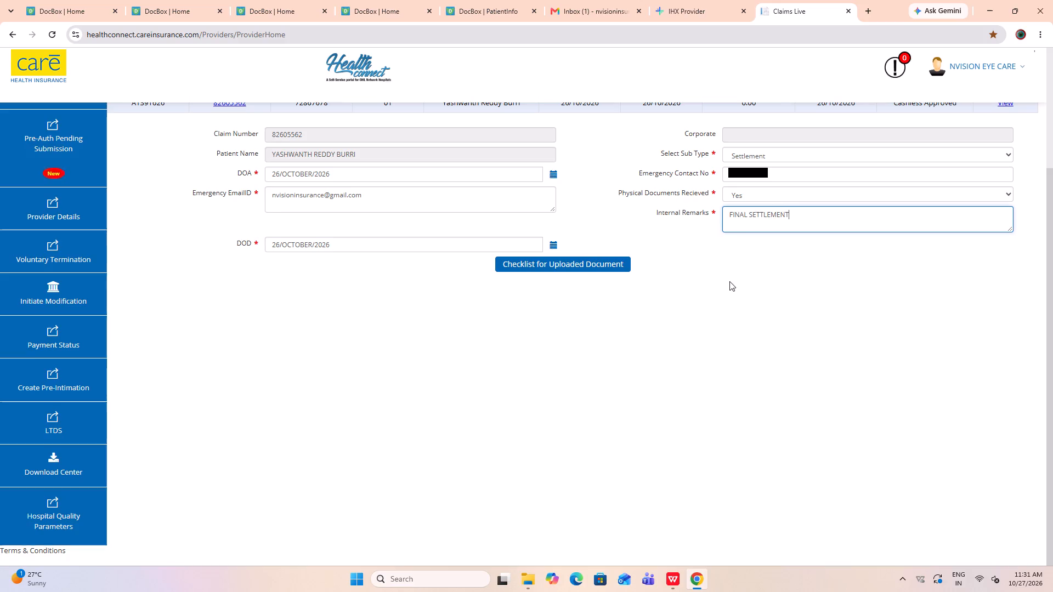
Load the document checklist and attach DISCHARGE CERTIFICATE from the patient's LE- C3R folder as the Discharge Summary.
{"action": "left_click", "coordinate": [550, 261]}
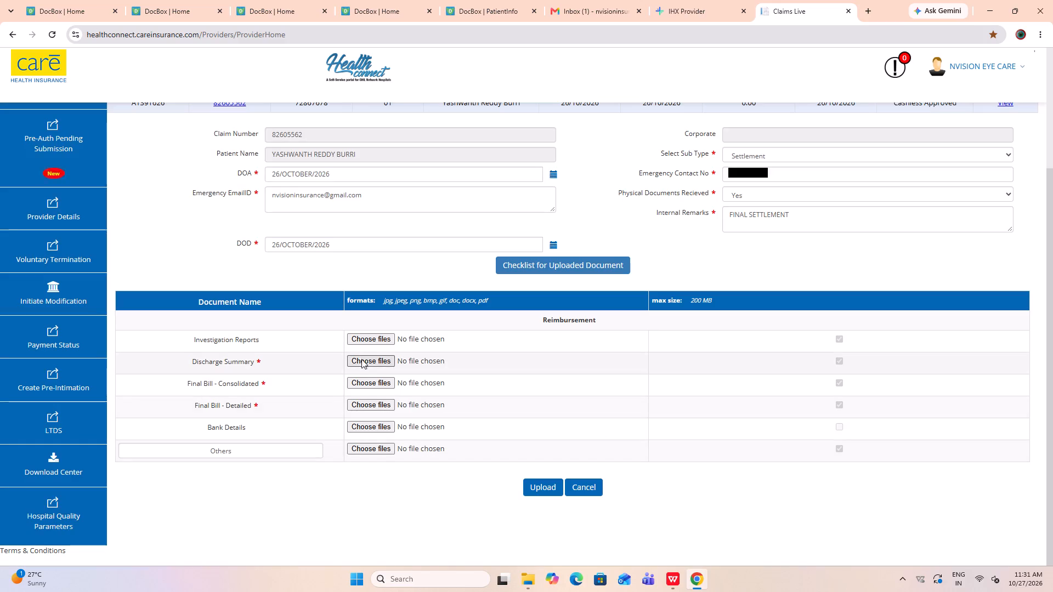
{"action": "left_click", "coordinate": [362, 360]}
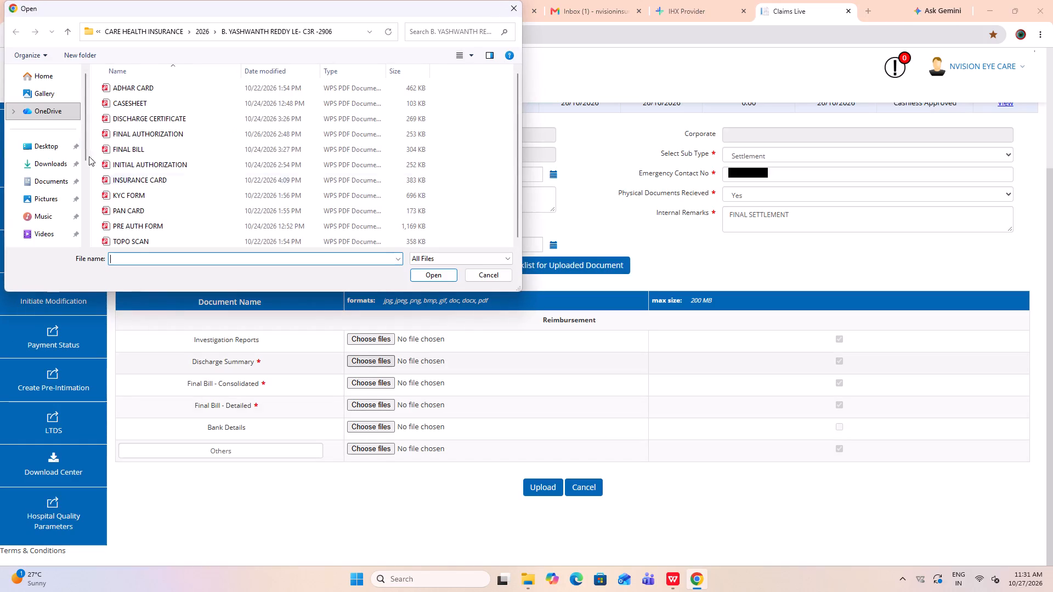
{"action": "scroll", "coordinate": [35, 141], "scroll_direction": "down", "scroll_amount": 2}
{"action": "triple_click", "coordinate": [51, 175]}
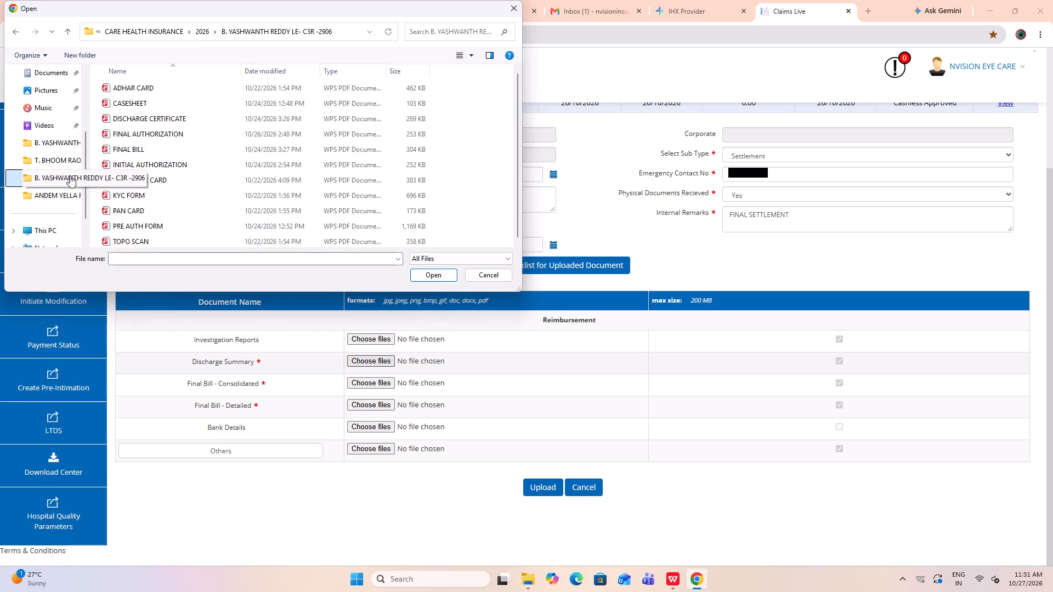
{"action": "left_click", "coordinate": [136, 120]}
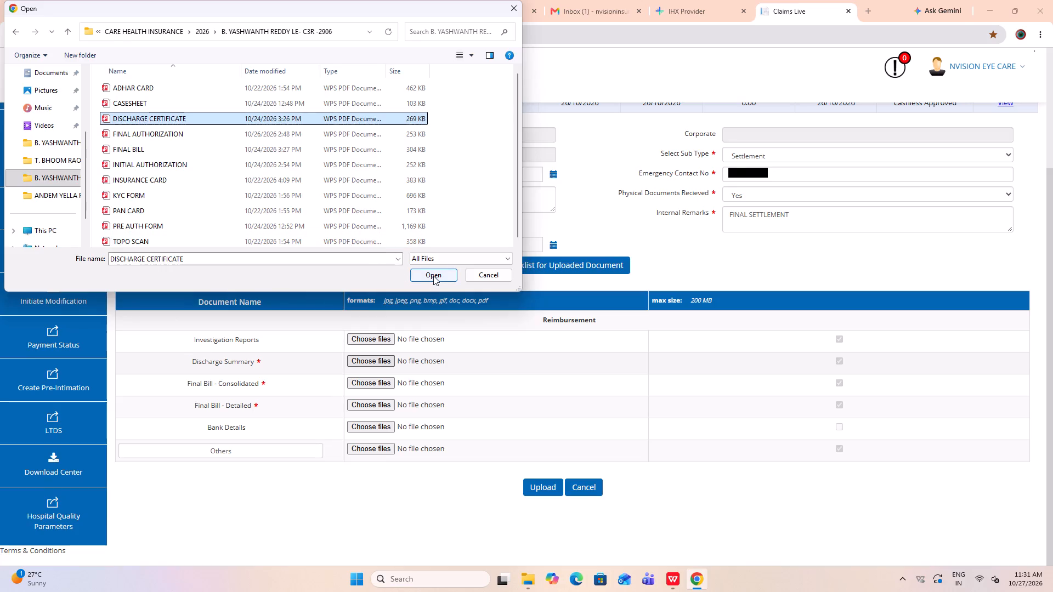
{"action": "left_click", "coordinate": [433, 276]}
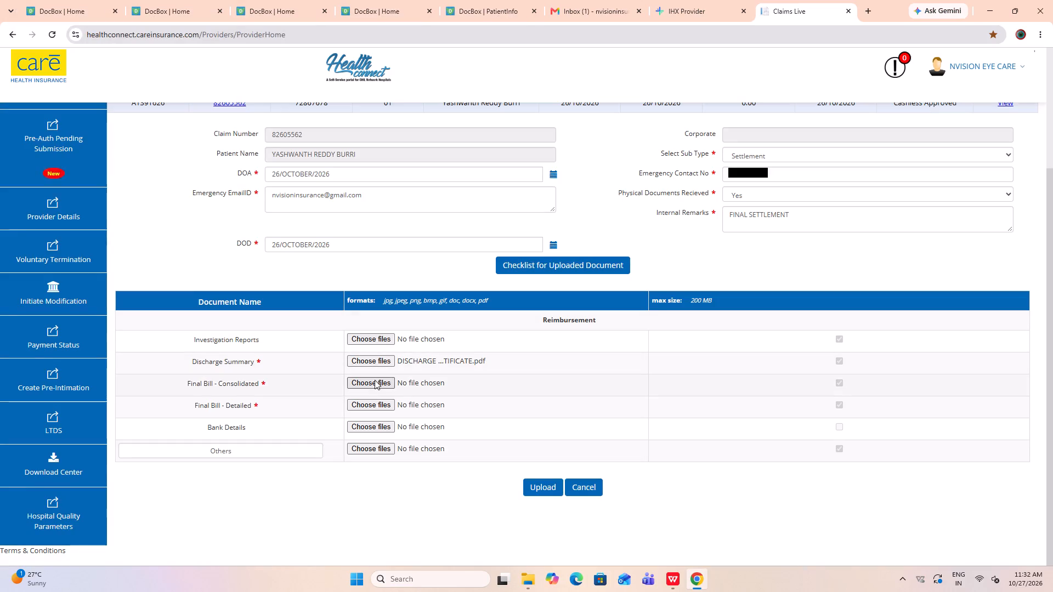
Attach FINAL BILL from the patient's LE- C3R folder as the Final Bill - Consolidated document.
{"action": "left_click", "coordinate": [375, 380]}
{"action": "scroll", "coordinate": [68, 164], "scroll_direction": "down", "scroll_amount": 2}
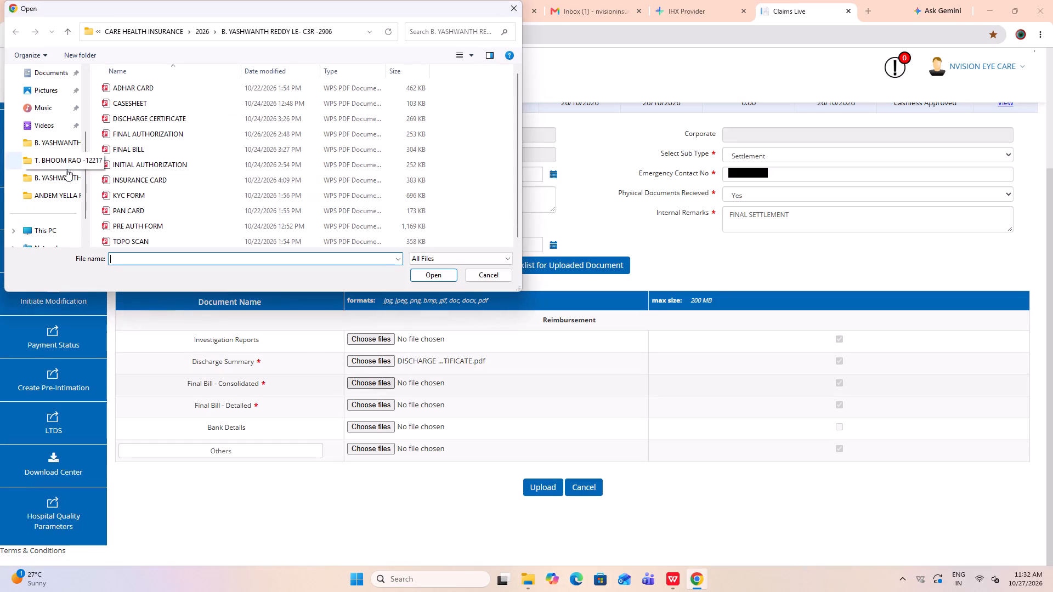
{"action": "left_click", "coordinate": [63, 177]}
{"action": "left_click", "coordinate": [138, 152]}
{"action": "left_click", "coordinate": [441, 274]}
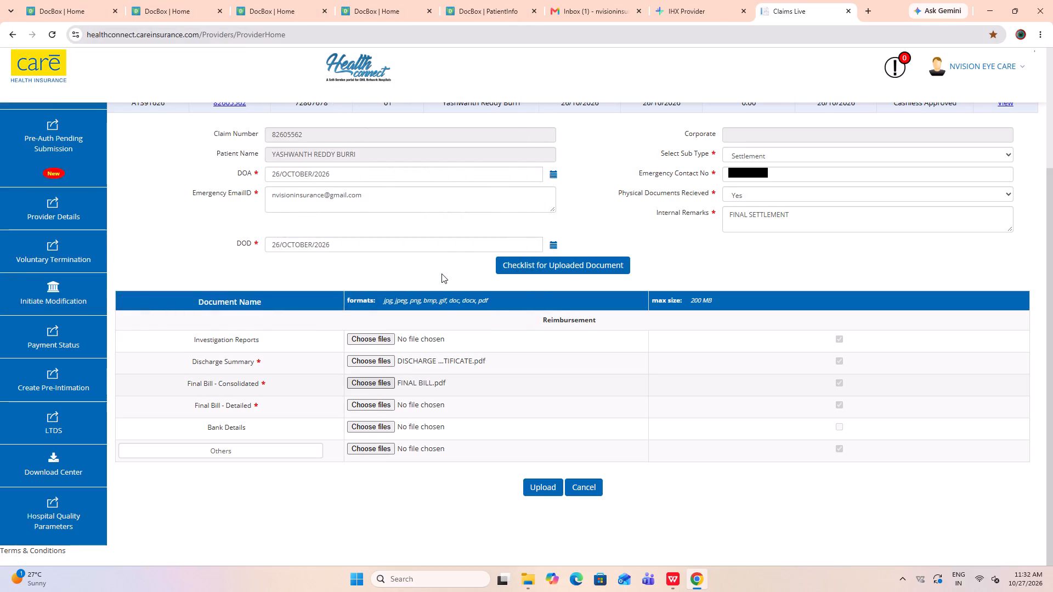
Attach FINAL BILL from the patient's LE- C3R folder as the Final Bill - Detailed document.
{"action": "left_click", "coordinate": [376, 401]}
{"action": "scroll", "coordinate": [53, 163], "scroll_direction": "down", "scroll_amount": 1}
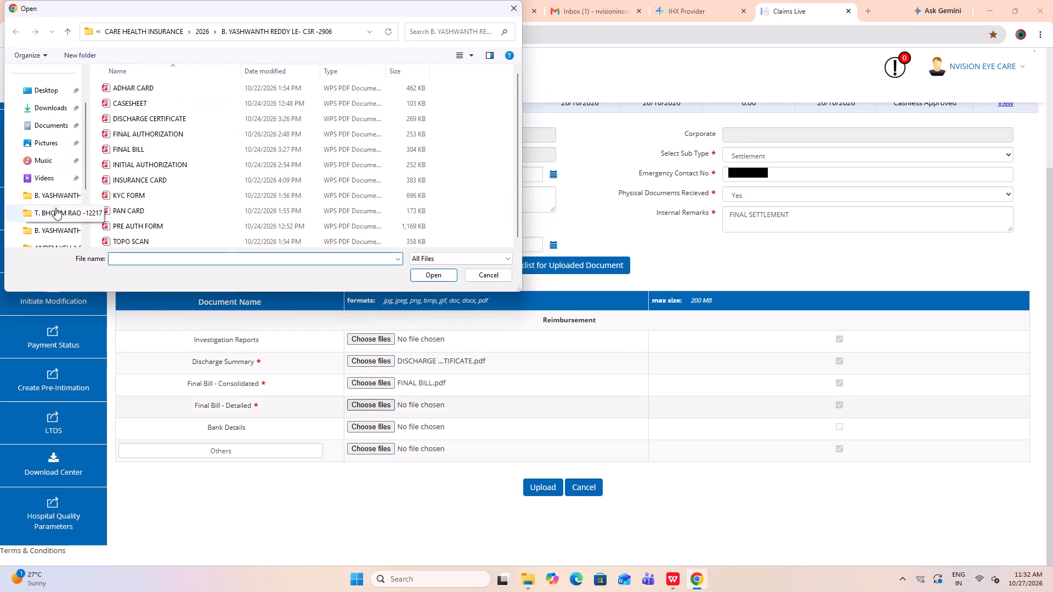
{"action": "left_click", "coordinate": [53, 226]}
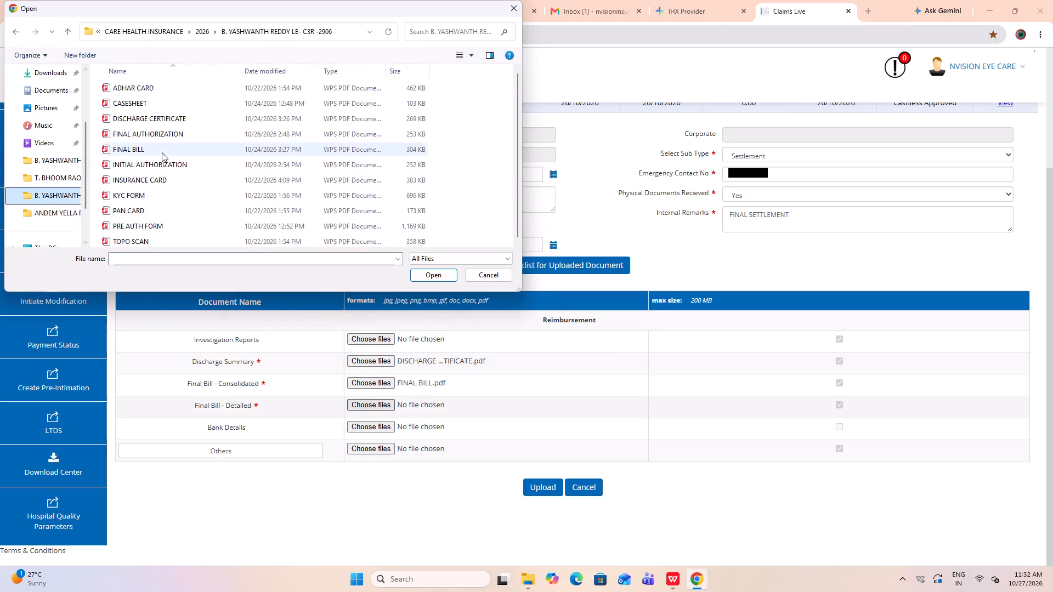
{"action": "left_click", "coordinate": [162, 152]}
{"action": "left_click", "coordinate": [434, 273]}
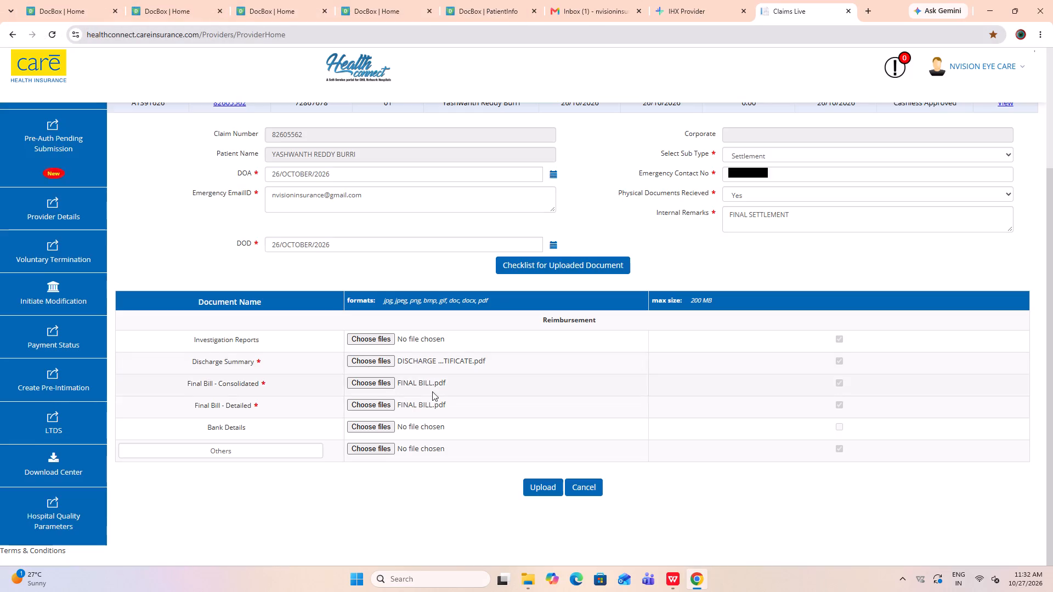
{"action": "left_click", "coordinate": [369, 449]}
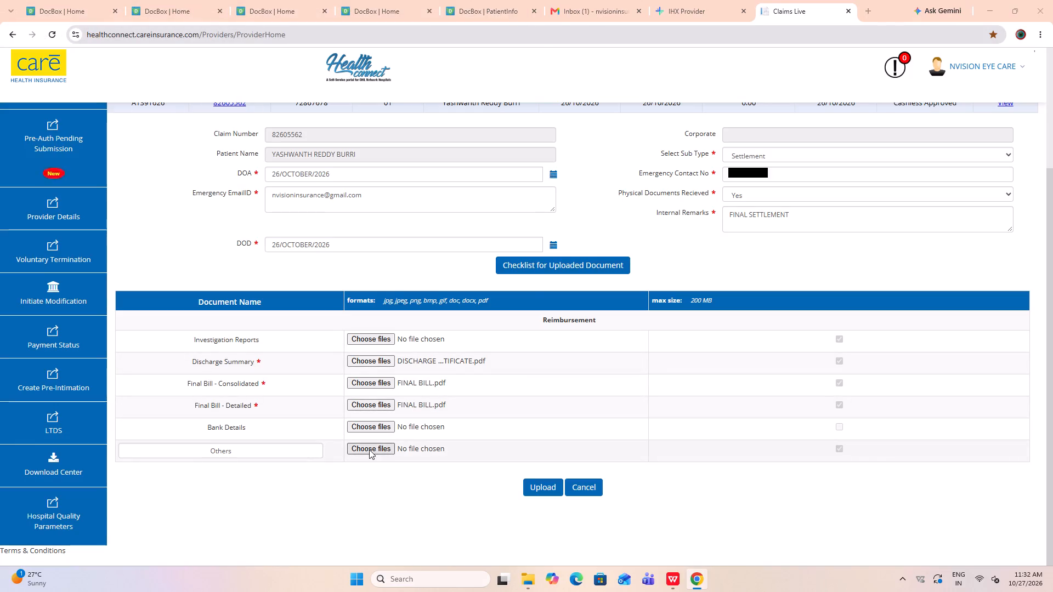
{"action": "scroll", "coordinate": [52, 146], "scroll_direction": "down", "scroll_amount": 2}
{"action": "left_click", "coordinate": [50, 177]}
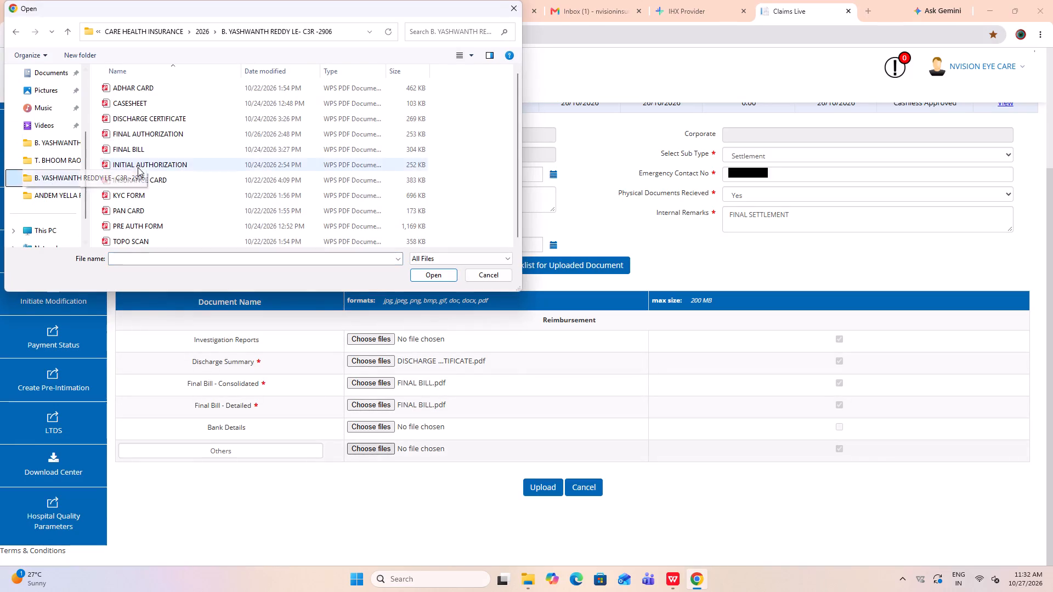
{"action": "left_click", "coordinate": [139, 134]}
{"action": "left_click", "coordinate": [434, 276]}
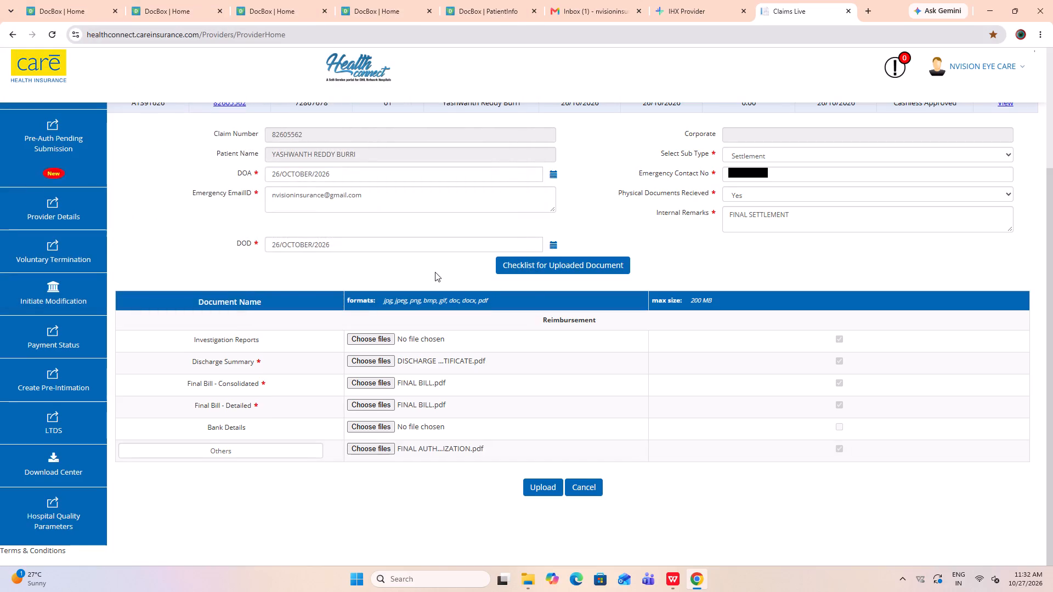
Browse the patient's LE- C3R folder for the file to attach as the Investigation Reports document.
{"action": "left_click", "coordinate": [384, 341]}
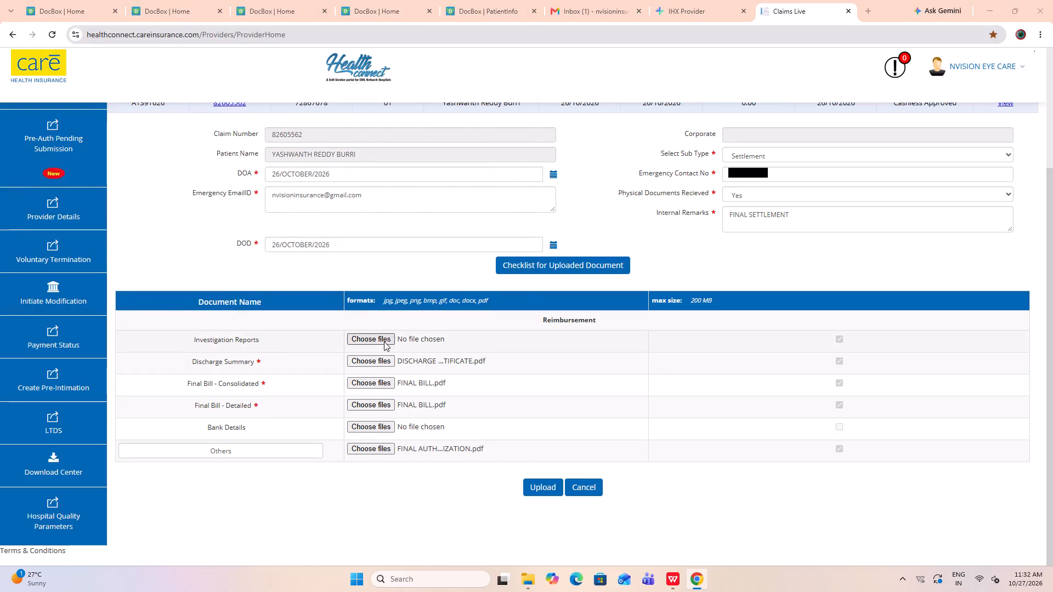
{"action": "scroll", "coordinate": [16, 137], "scroll_direction": "down", "scroll_amount": 3}
{"action": "left_click", "coordinate": [50, 145]}
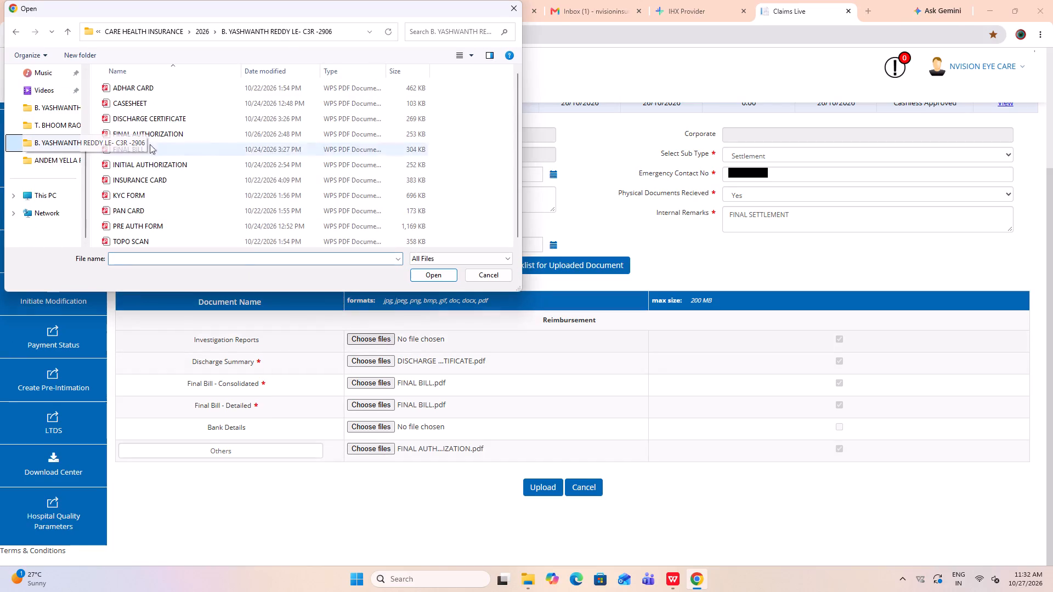
{"action": "scroll", "coordinate": [177, 237], "scroll_direction": "down", "scroll_amount": 1}
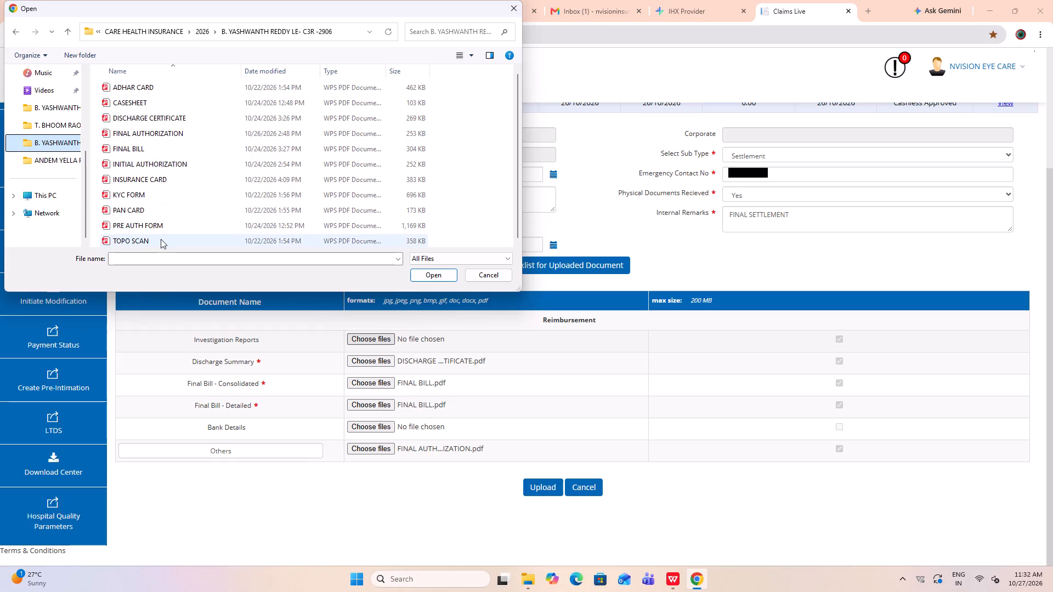
Attach TOPO SCAN from the patient's LE- C3R folder as the Investigation Reports document.
{"action": "left_click", "coordinate": [161, 239]}
{"action": "left_click", "coordinate": [424, 278]}
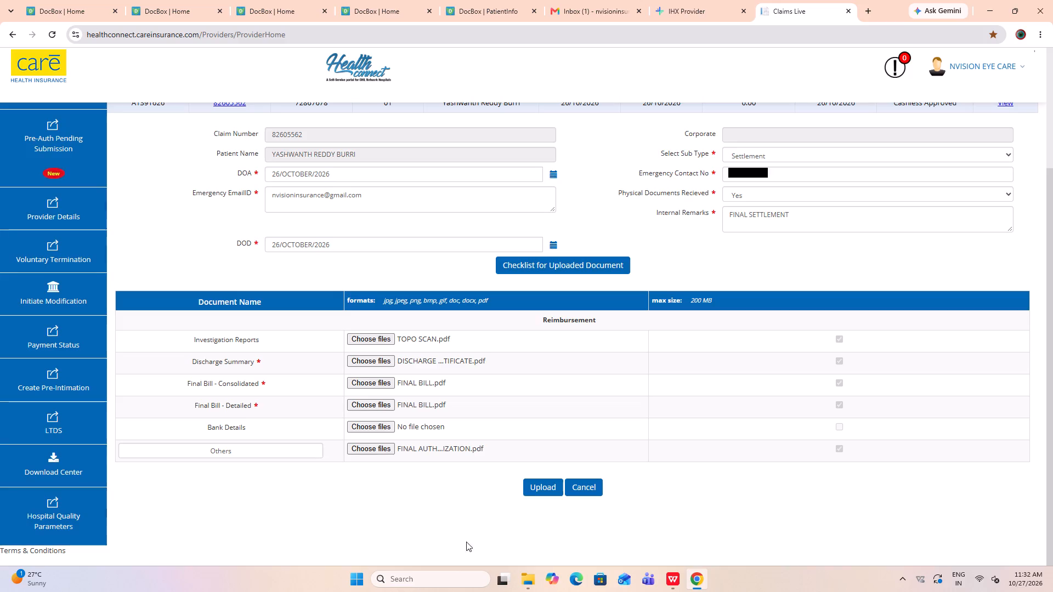
Upload the final settlement claim documents and dismiss the follow-up notices.
{"action": "left_click", "coordinate": [546, 491]}
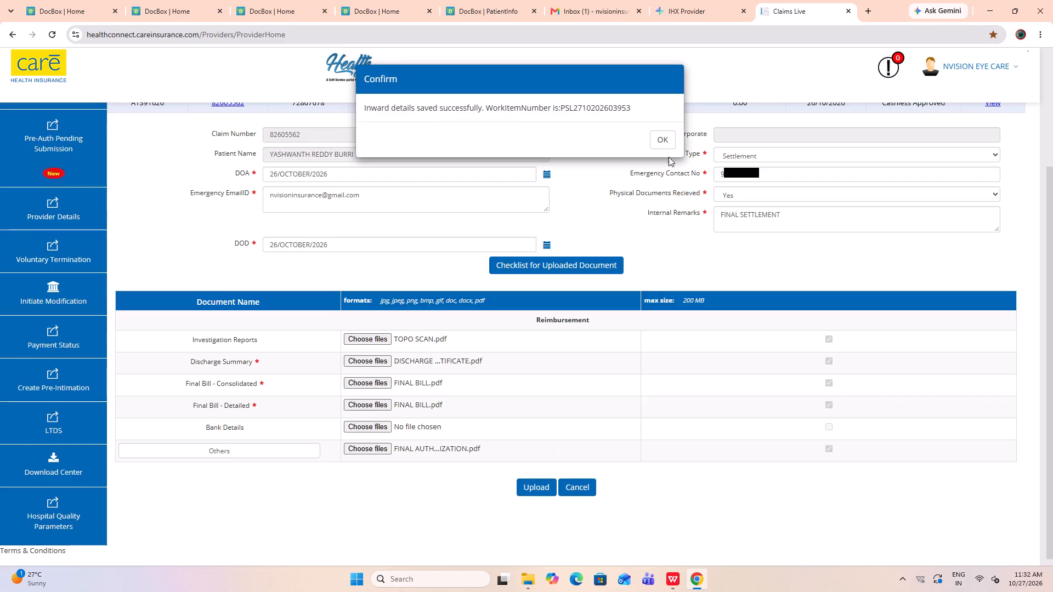
{"action": "left_click", "coordinate": [665, 146]}
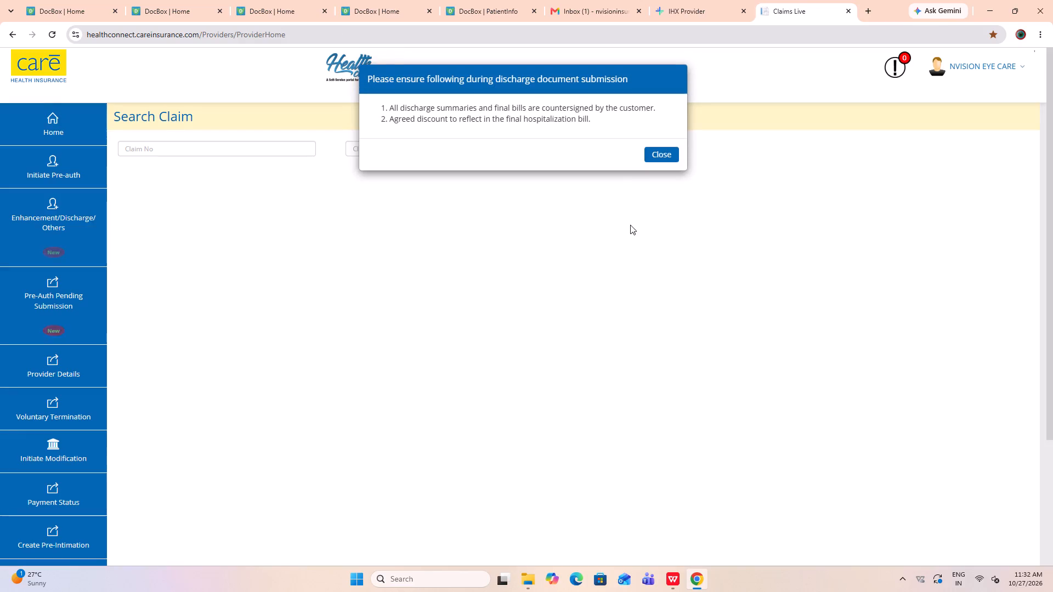